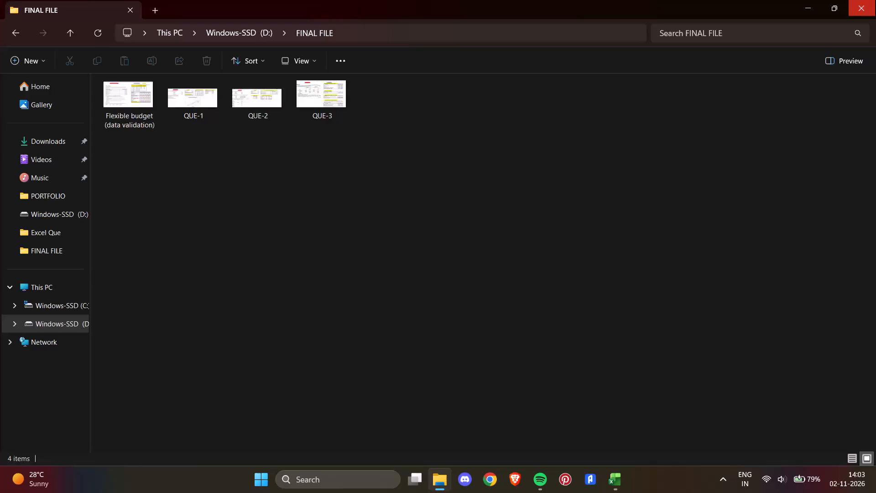
# Close the FINAL FILE folder window and the open Excel window.
pyautogui.click(875, 0)
pyautogui.click(875, 0)
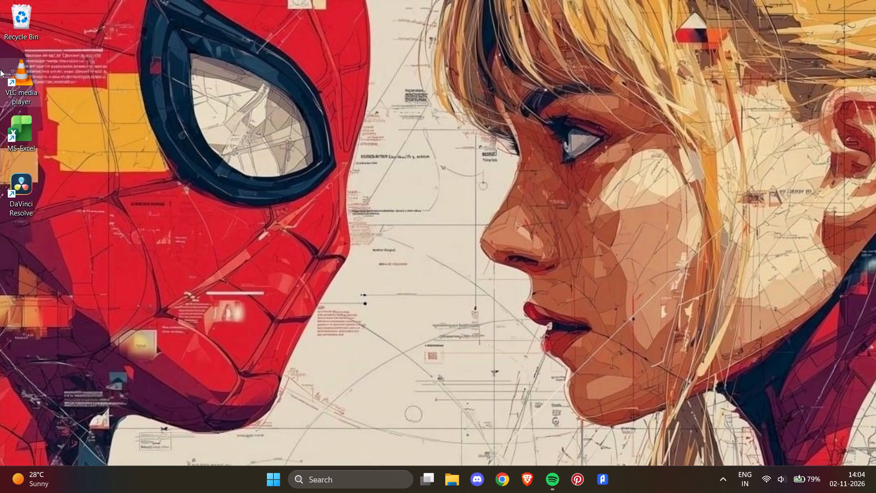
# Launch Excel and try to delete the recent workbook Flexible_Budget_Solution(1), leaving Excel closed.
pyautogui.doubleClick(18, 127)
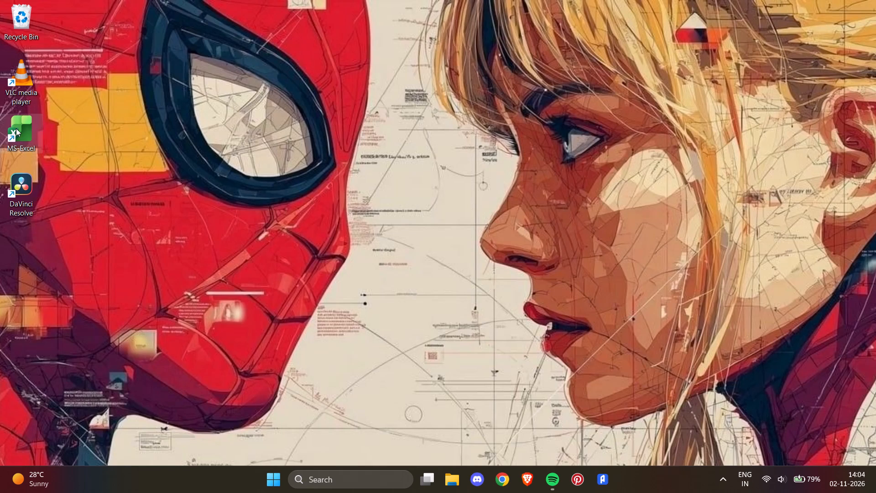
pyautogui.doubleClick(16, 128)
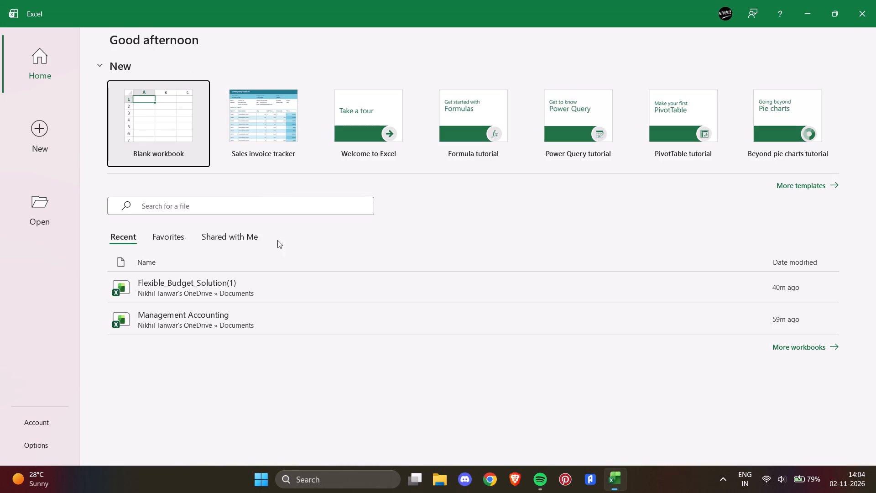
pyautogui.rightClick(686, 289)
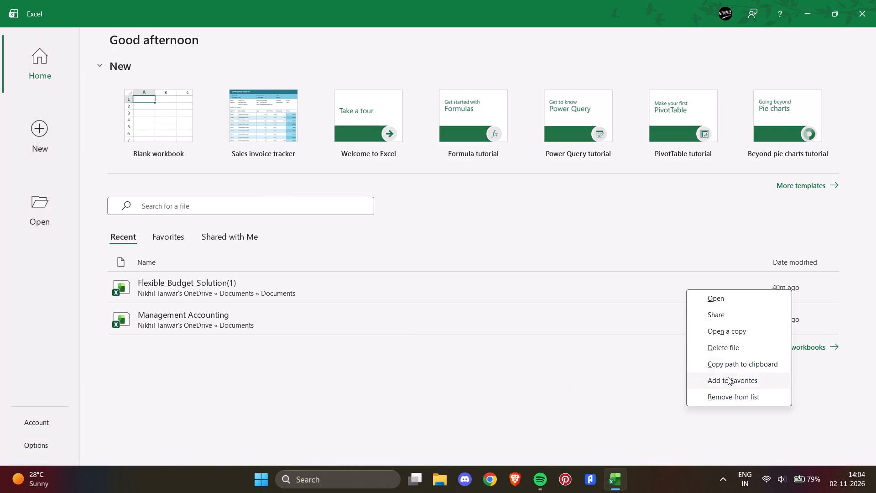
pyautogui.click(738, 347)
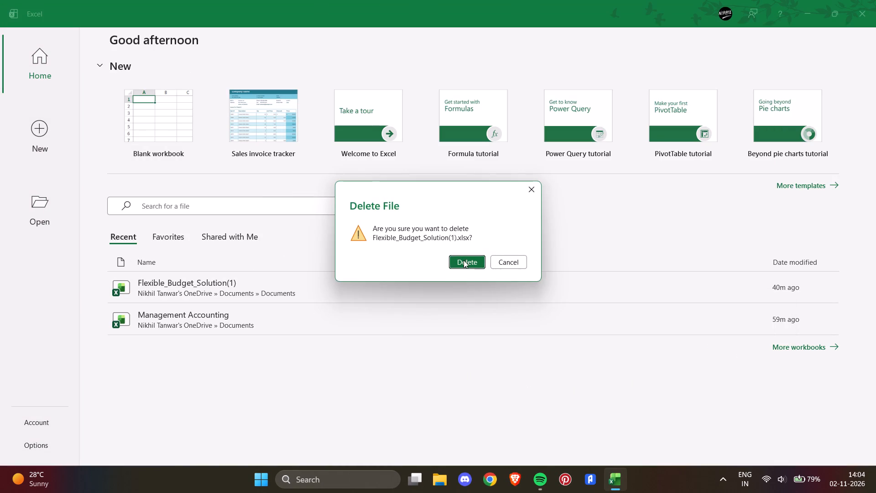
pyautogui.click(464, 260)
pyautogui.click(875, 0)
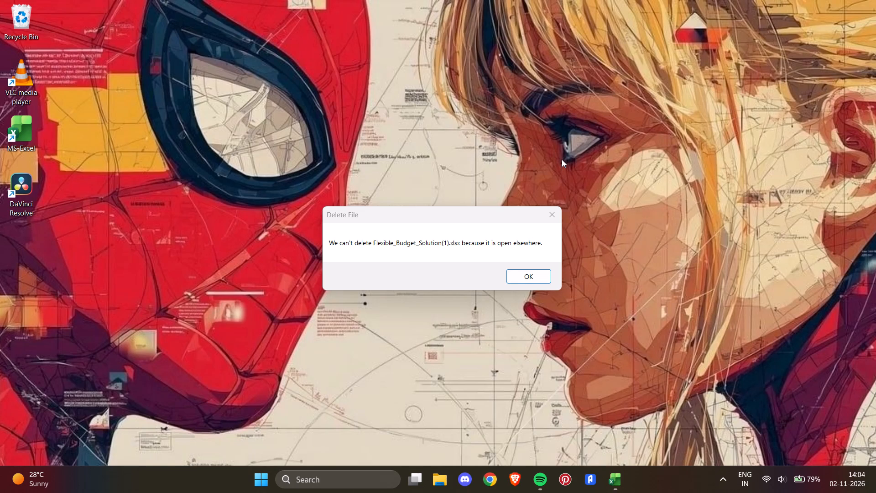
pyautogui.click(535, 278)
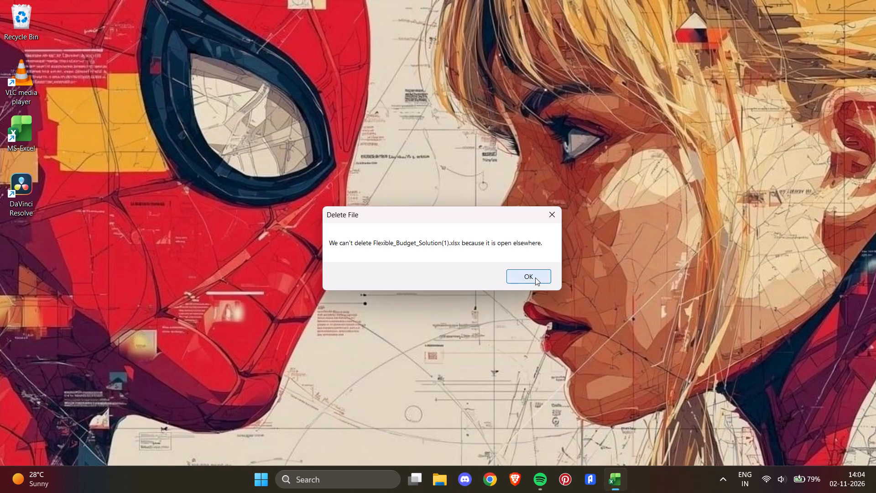
# Relaunch Excel and open the recent Goal Seek workbook to look over its Example sheet.
pyautogui.doubleClick(21, 128)
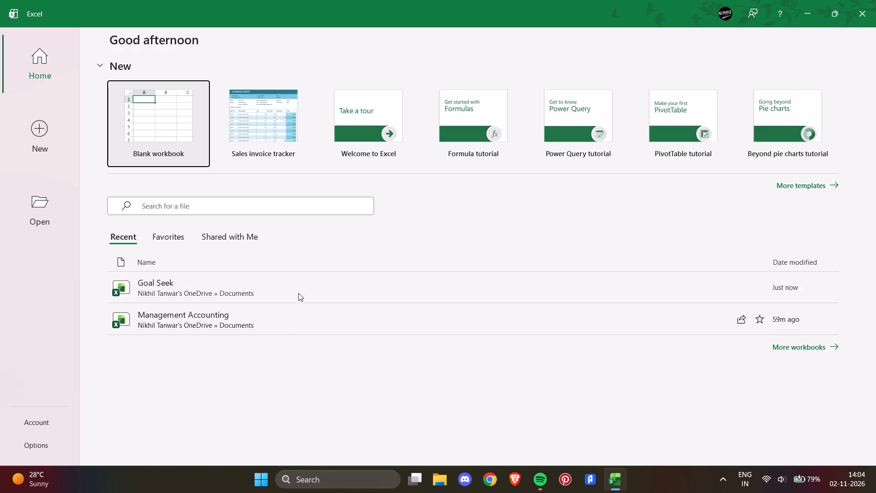
pyautogui.doubleClick(299, 288)
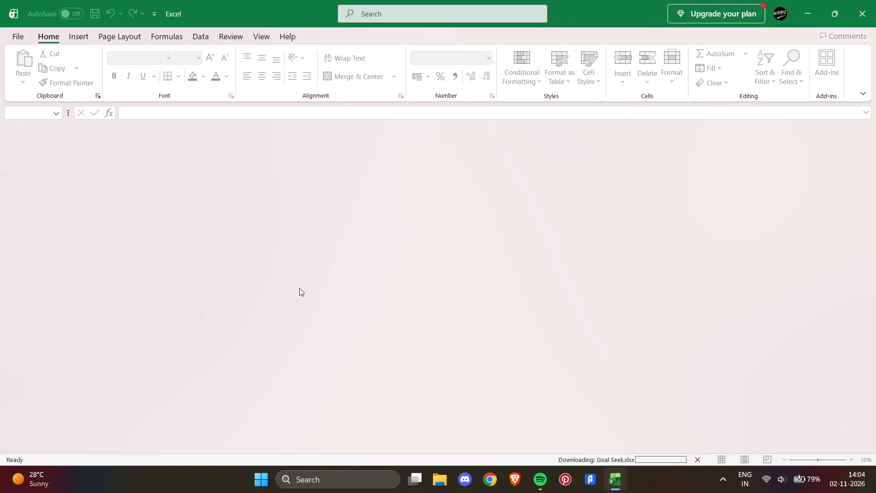
pyautogui.scroll(2, 407, 236)
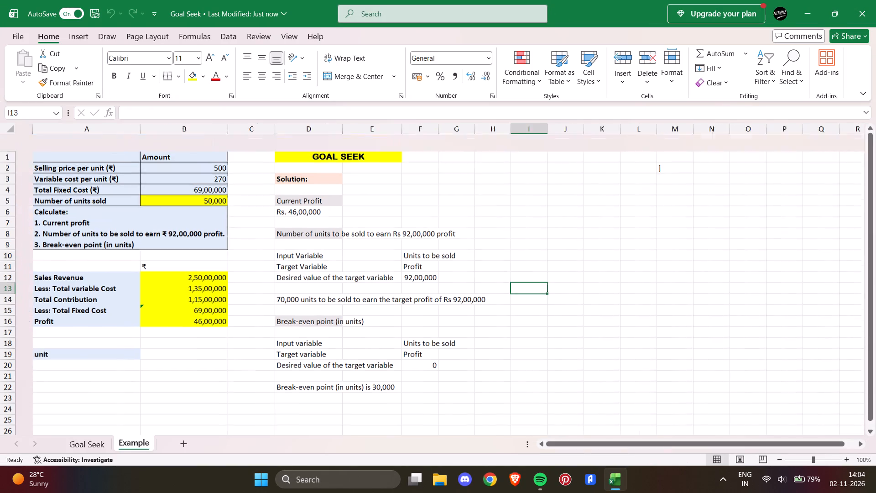
pyautogui.scroll(1, 407, 236)
pyautogui.hscroll(-2, 420, 230)
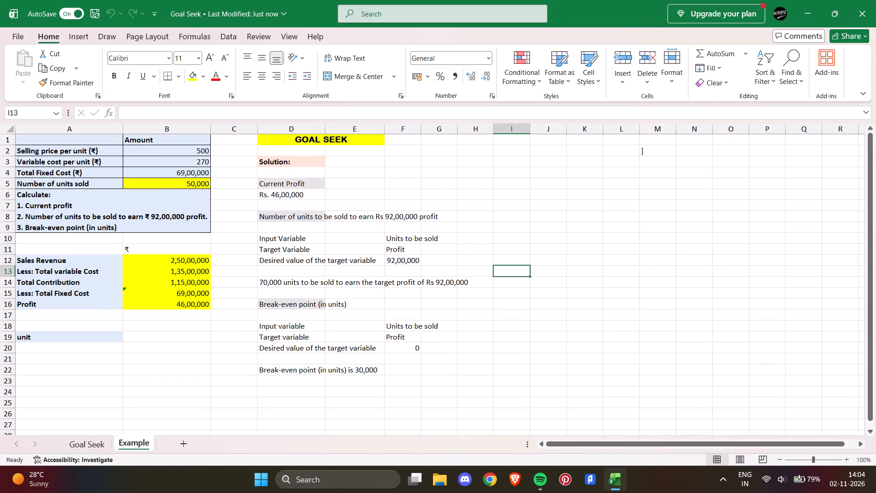
pyautogui.hscroll(4, 456, 221)
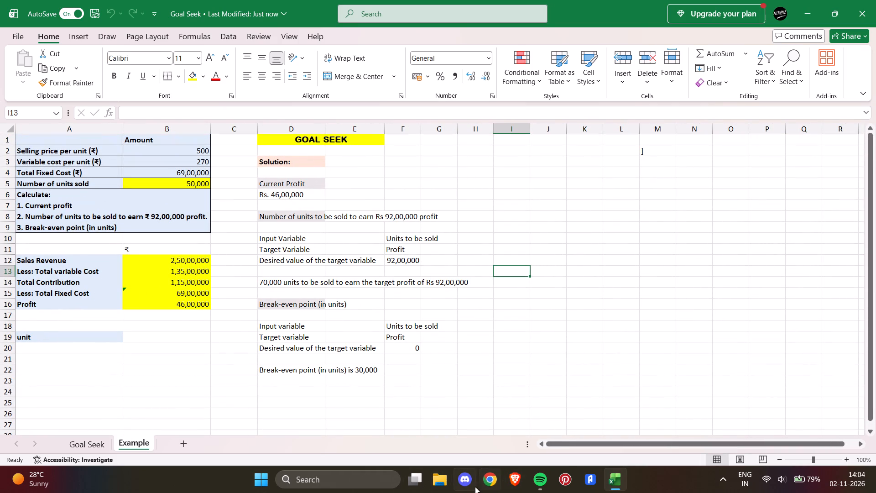
# Switch to File Explorer and review the QUE-1, QUE-2 and QUE-3 images in drive D's FINAL FILE folder, closing the viewer and folder window.
pyautogui.click(444, 483)
pyautogui.click(46, 318)
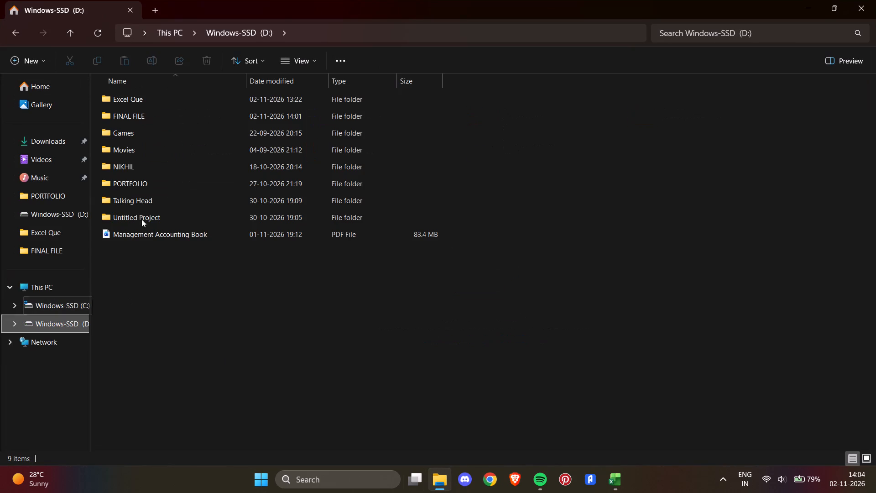
pyautogui.doubleClick(140, 115)
pyautogui.doubleClick(193, 129)
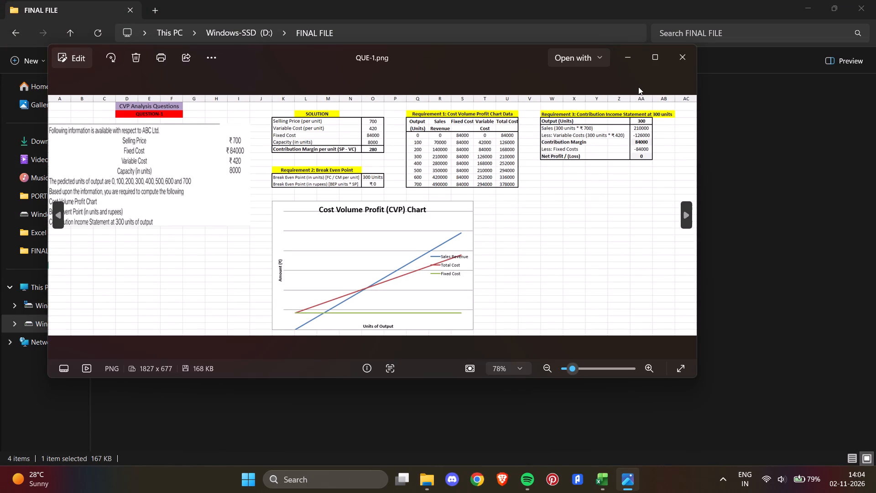
pyautogui.click(661, 53)
pyautogui.press('Right')
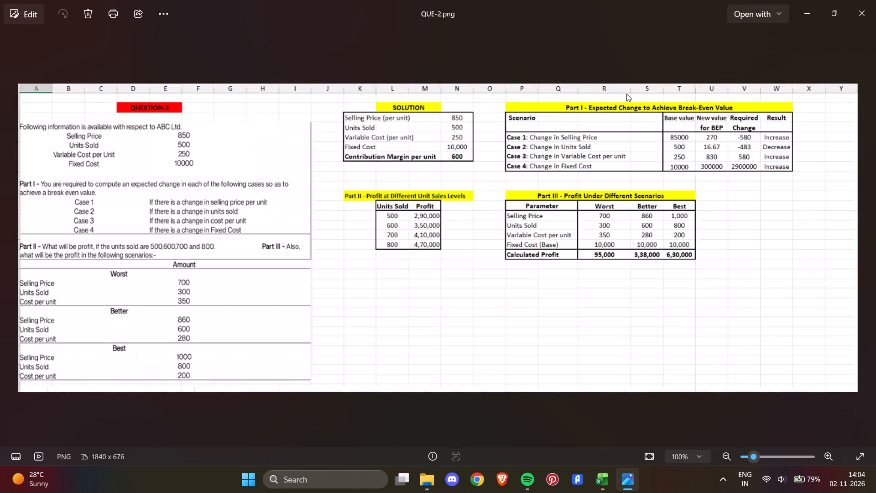
pyautogui.press('Right')
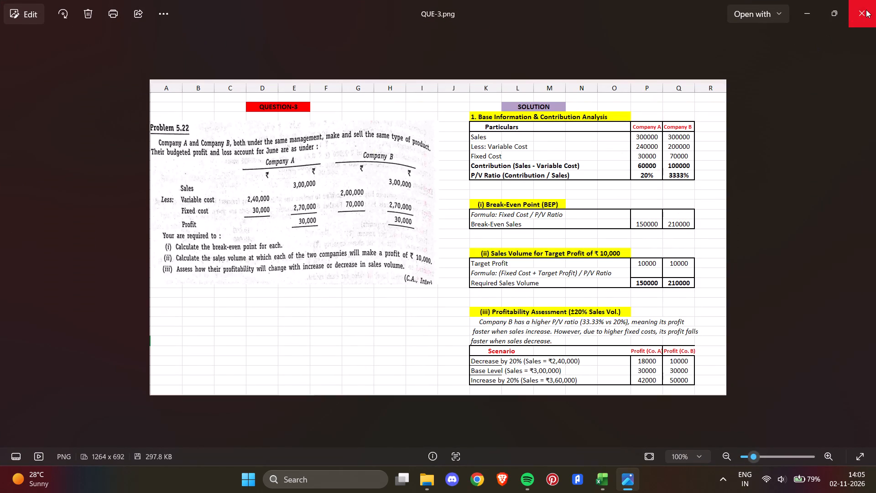
pyautogui.press('Right')
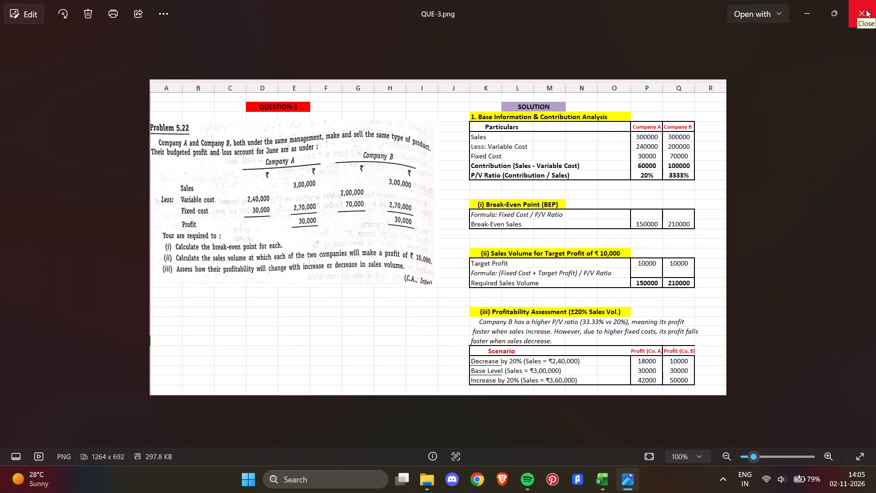
pyautogui.click(866, 10)
pyautogui.click(866, 10)
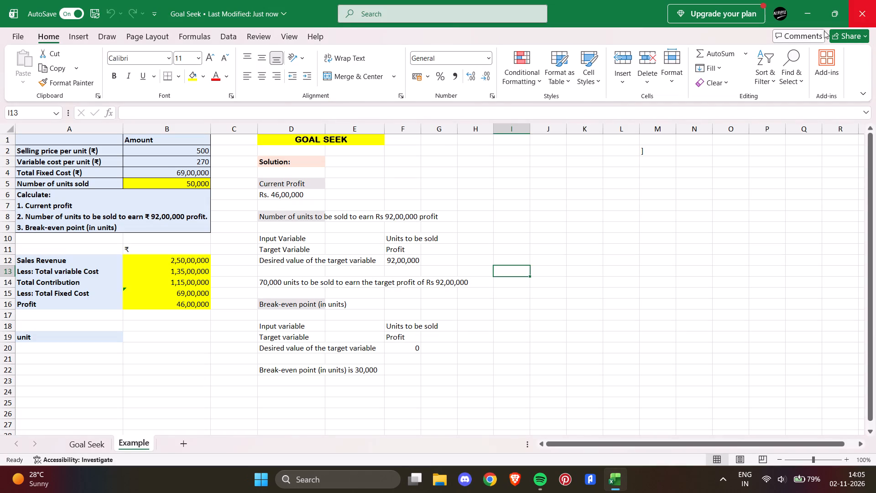
# Look over the Goal Seek workbook's Example sheet once more and close the workbook.
pyautogui.hscroll(3, 428, 202)
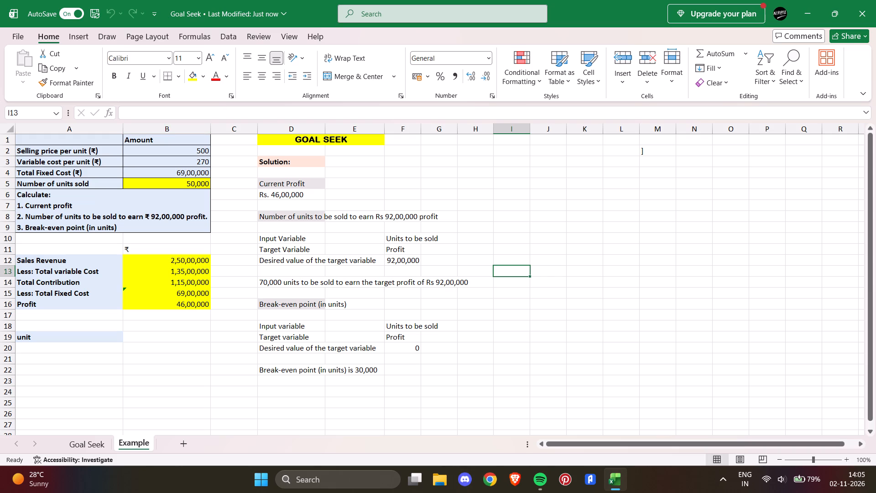
pyautogui.hscroll(2, 246, 201)
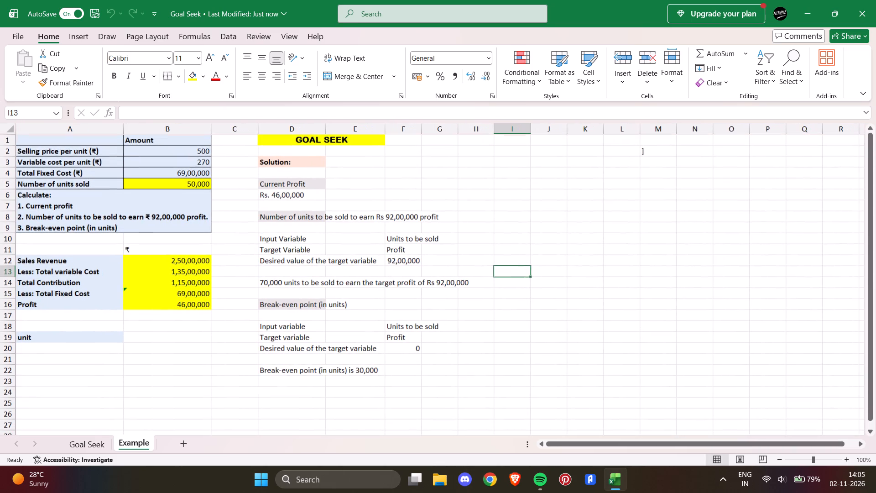
pyautogui.click(875, 0)
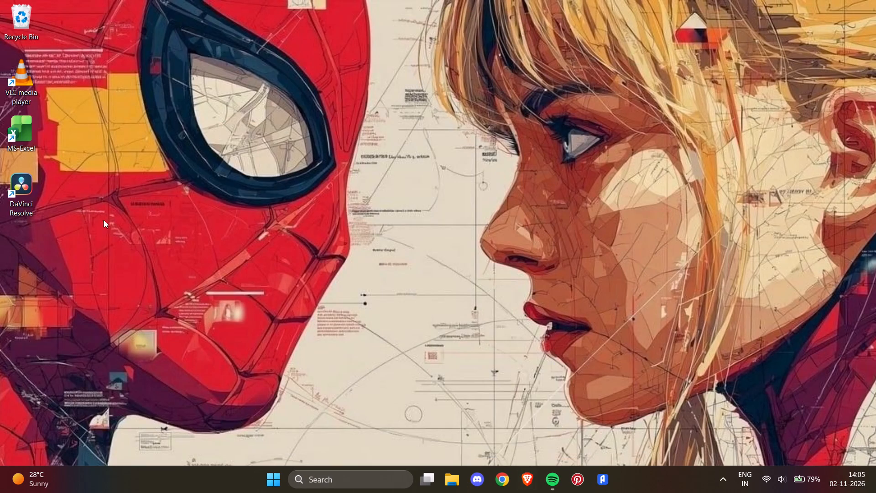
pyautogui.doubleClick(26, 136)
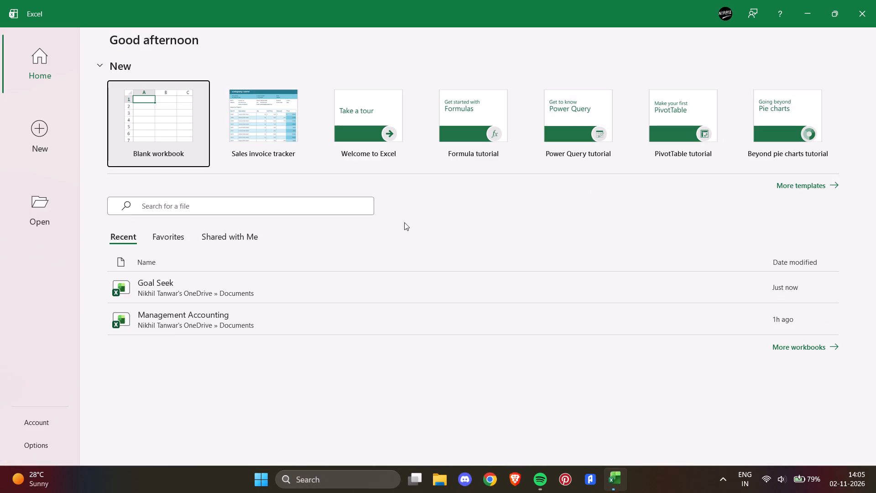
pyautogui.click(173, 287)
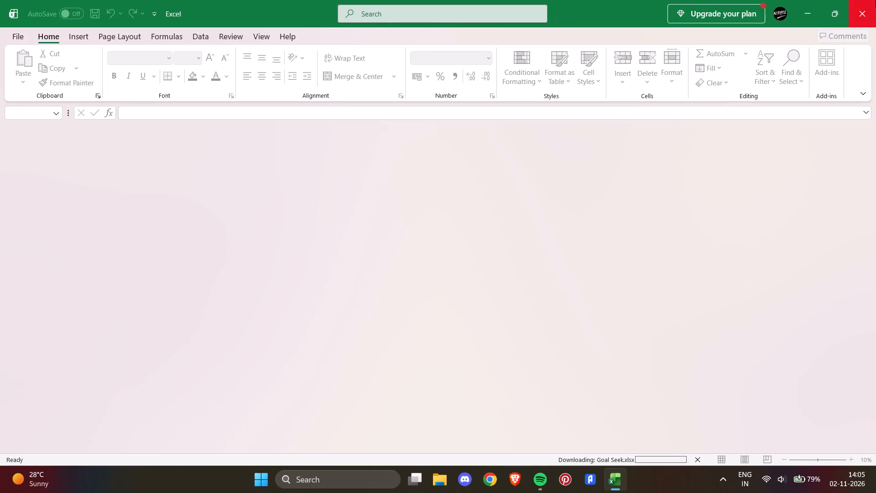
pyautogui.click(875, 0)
# Launch Excel, delete the Goal Seek workbook from the recent files, and close Excel.
pyautogui.click(22, 131)
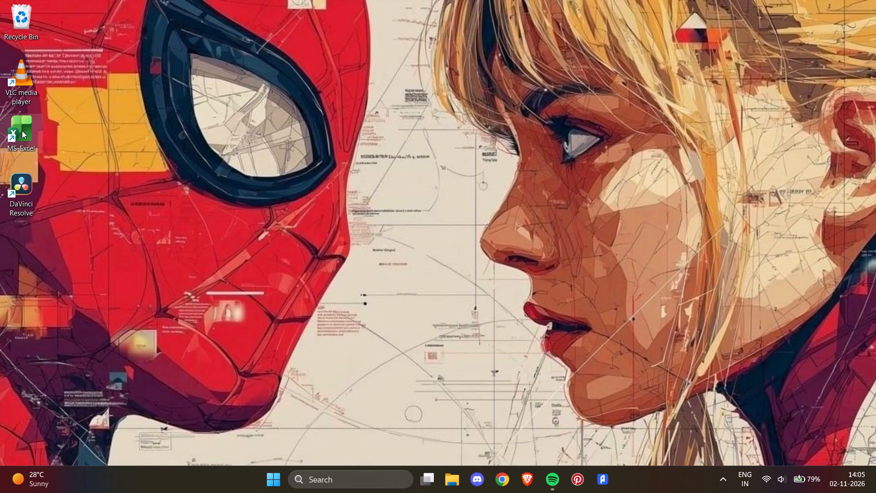
pyautogui.doubleClick(22, 131)
pyautogui.rightClick(276, 275)
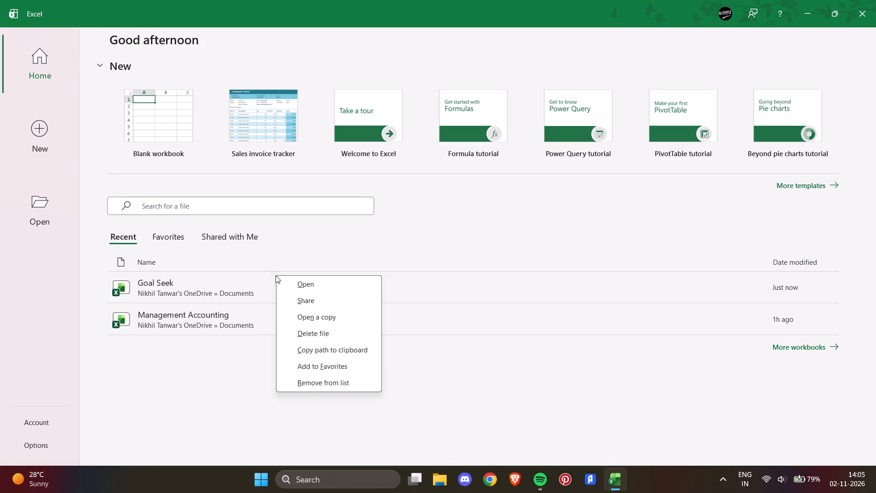
pyautogui.click(330, 336)
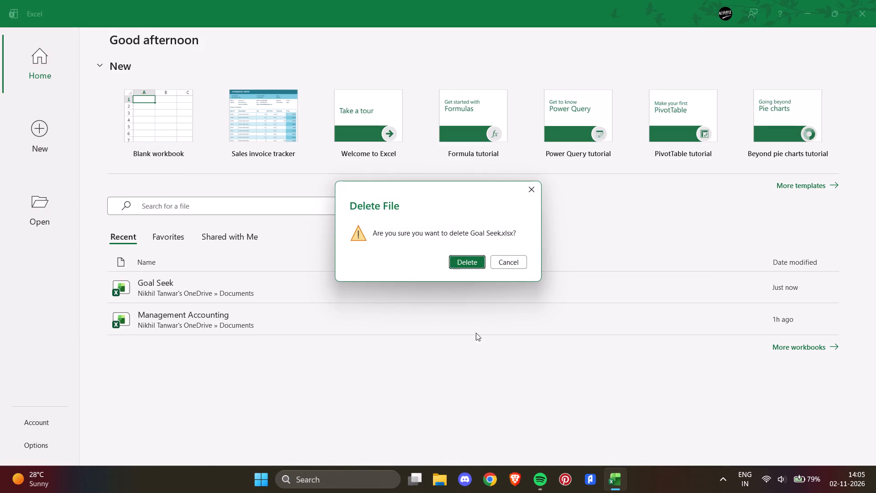
pyautogui.click(464, 256)
pyautogui.click(875, 15)
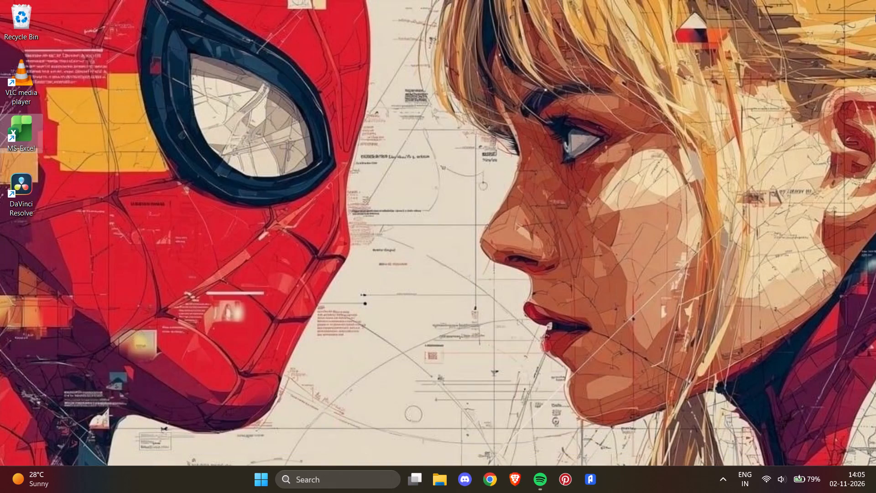
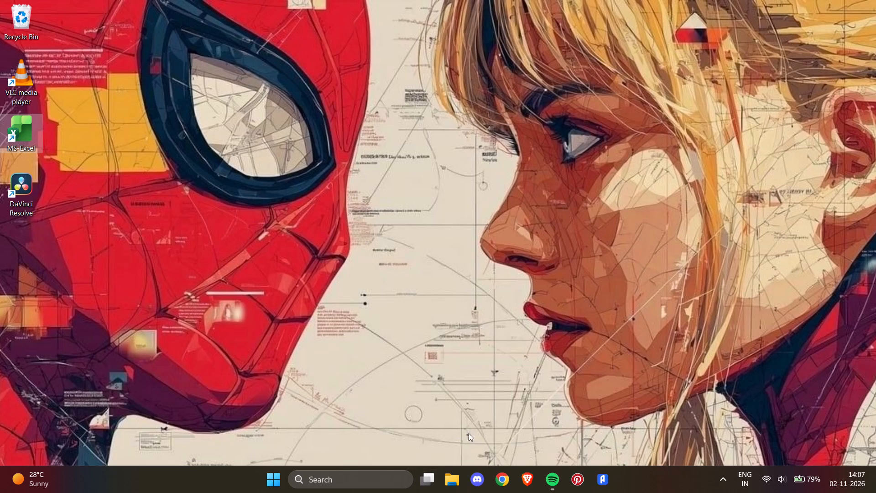
# Open the QUE-3 image from drive D's FINAL FILE folder and compare the questions and solutions in QUE-1, QUE-2 and QUE-3.
pyautogui.click(455, 477)
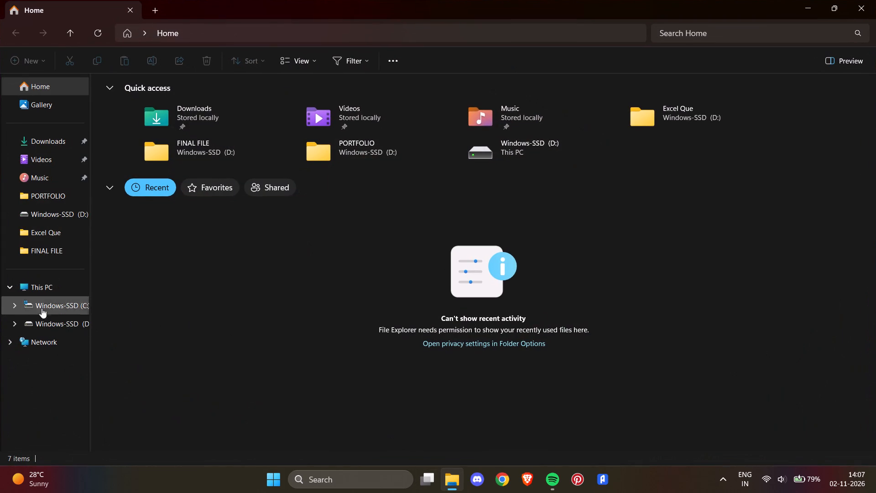
pyautogui.click(34, 287)
pyautogui.doubleClick(268, 119)
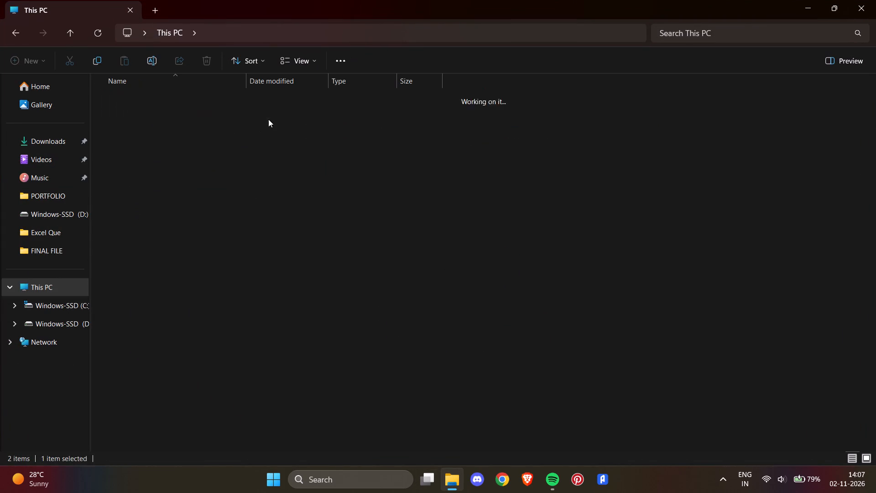
pyautogui.doubleClick(153, 116)
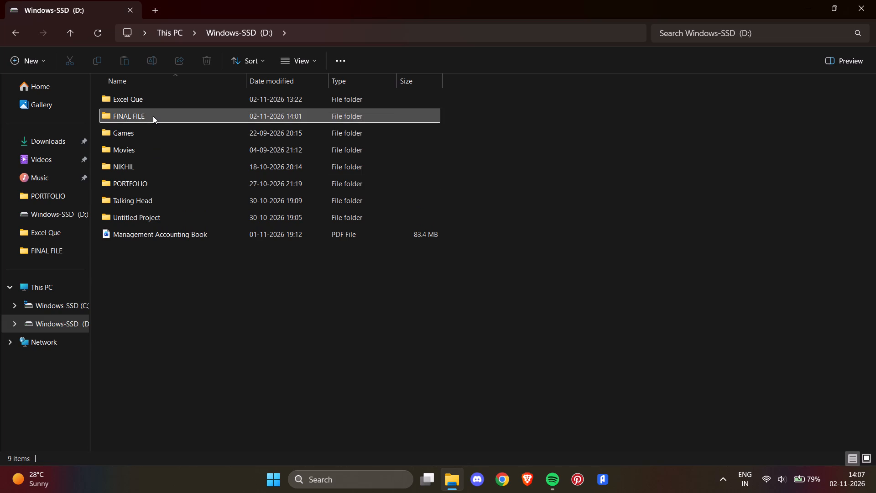
pyautogui.doubleClick(319, 131)
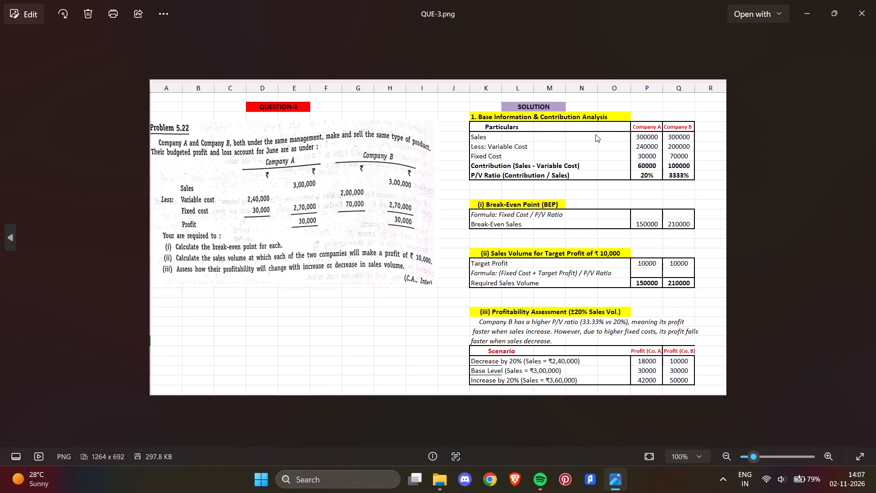
pyautogui.press('Left')
pyautogui.press('Left')
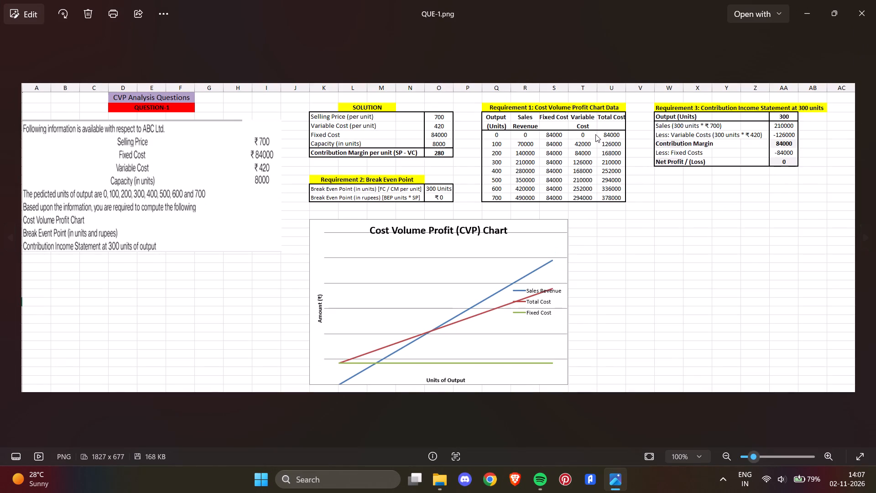
pyautogui.press('Right')
pyautogui.press('Right')
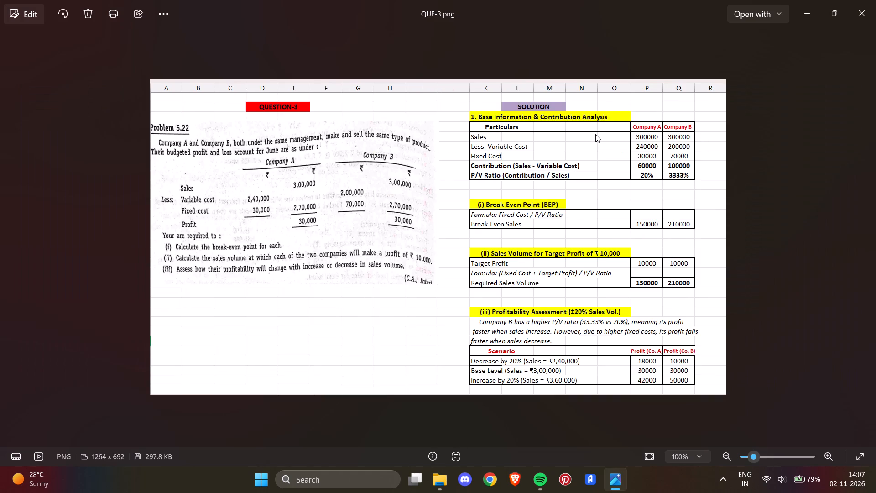
pyautogui.press('Left')
pyautogui.press('Left')
pyautogui.press('Right')
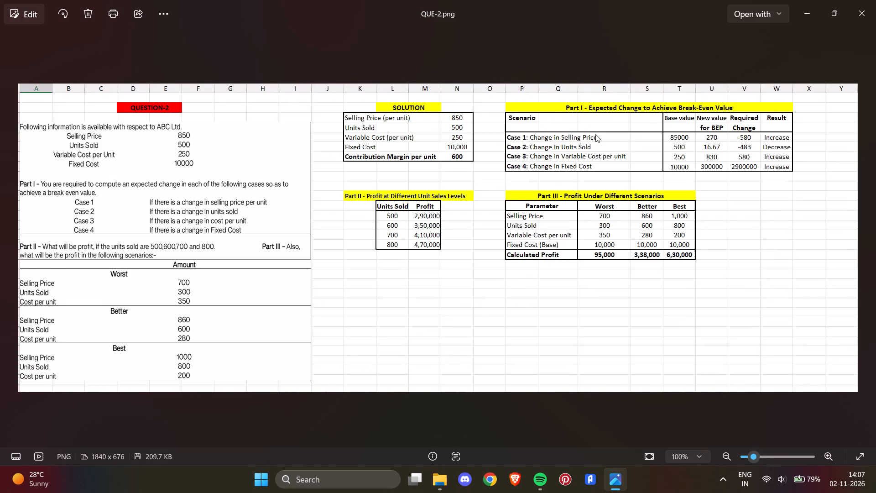
pyautogui.press('Left')
pyautogui.press('Right')
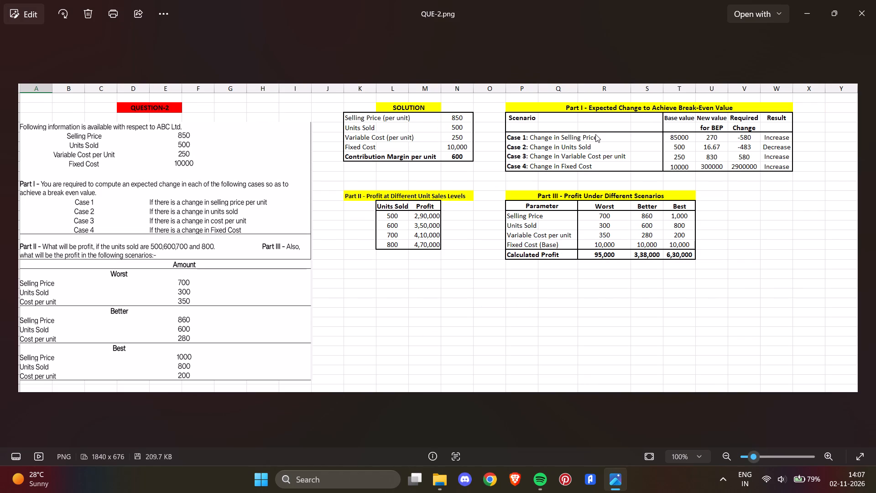
pyautogui.press('Right')
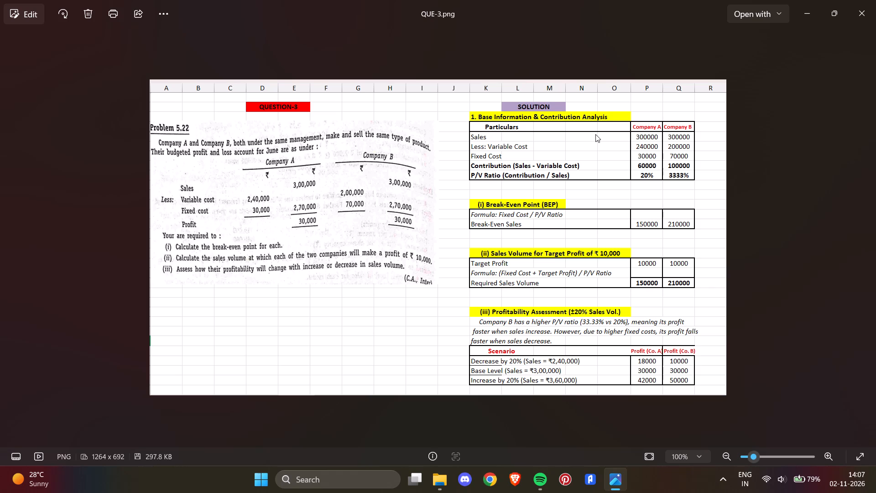
# Go back through the QUE-2 and QUE-1 images and examine the Flexible budget (data validation) image.
pyautogui.press('Left')
pyautogui.press('Left')
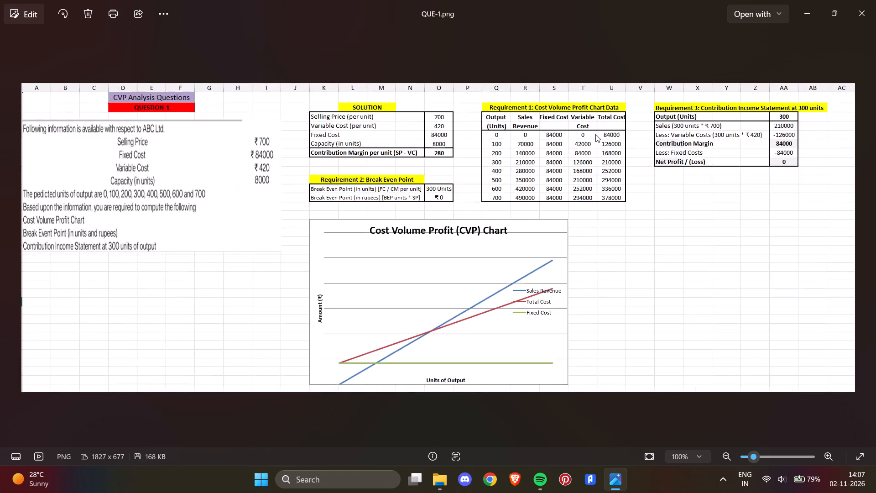
pyautogui.press('Left')
pyautogui.press('Right')
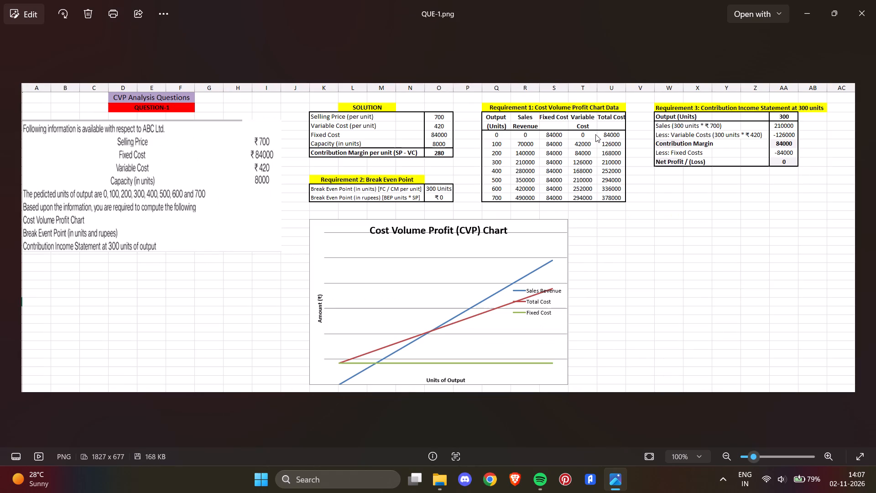
pyautogui.press('Left')
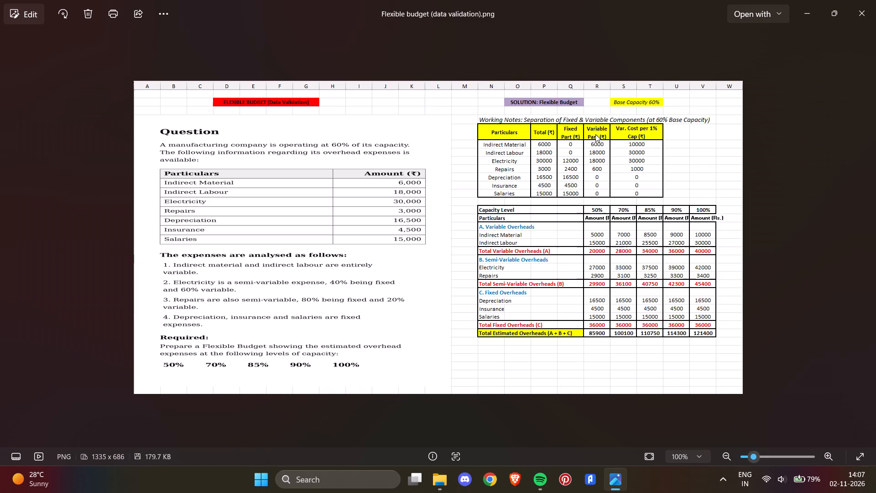
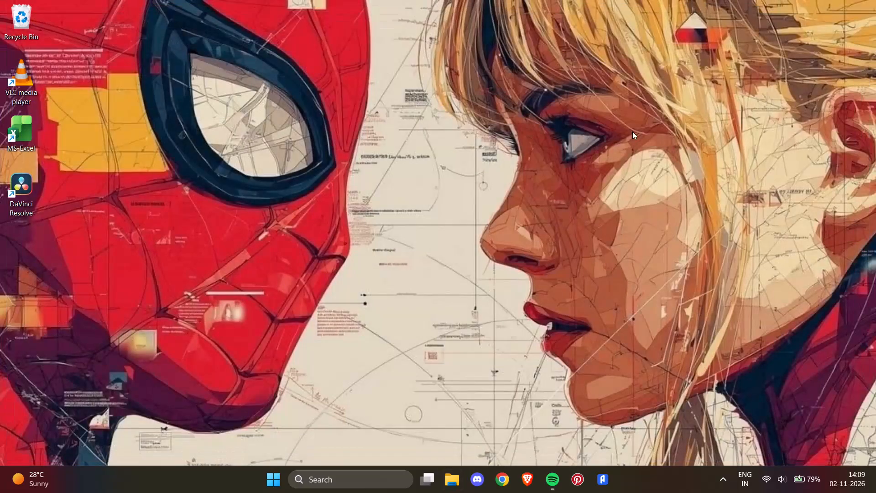
# Switch to Excel and open the Goal Seek (1) workbook.
pyautogui.doubleClick(17, 130)
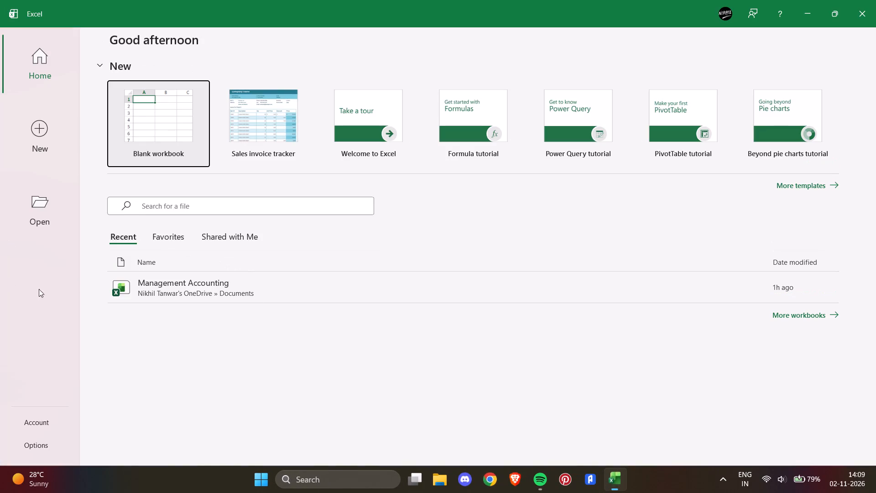
pyautogui.click(297, 280)
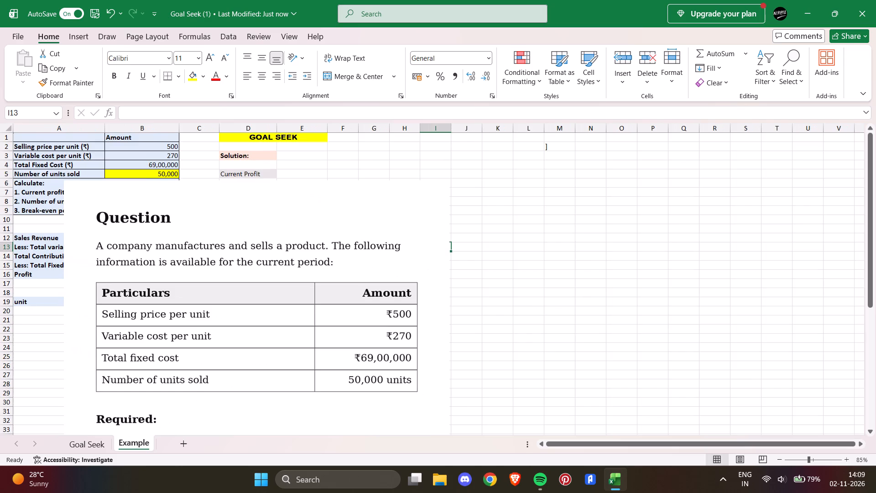
# Copy the question picture from the Example sheet and paste it into a new blank sheet.
pyautogui.scroll(-1, 507, 294)
pyautogui.hscroll(2, 507, 294)
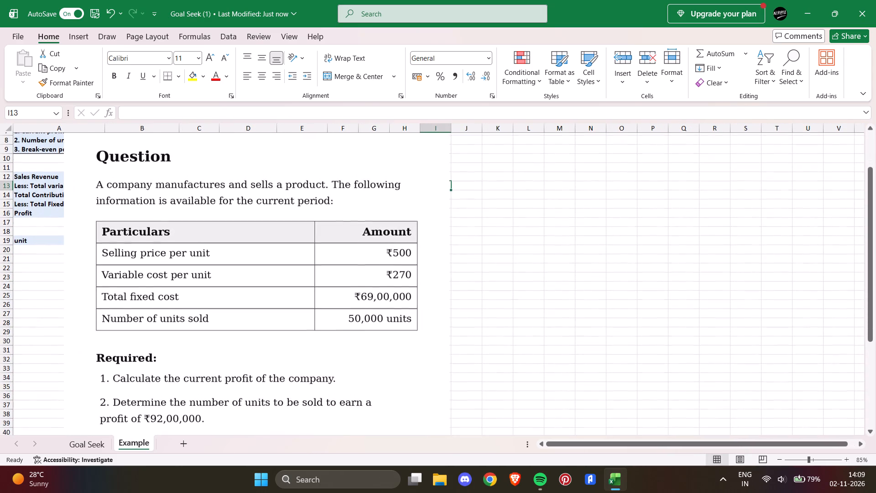
pyautogui.rightClick(322, 287)
pyautogui.click(361, 198)
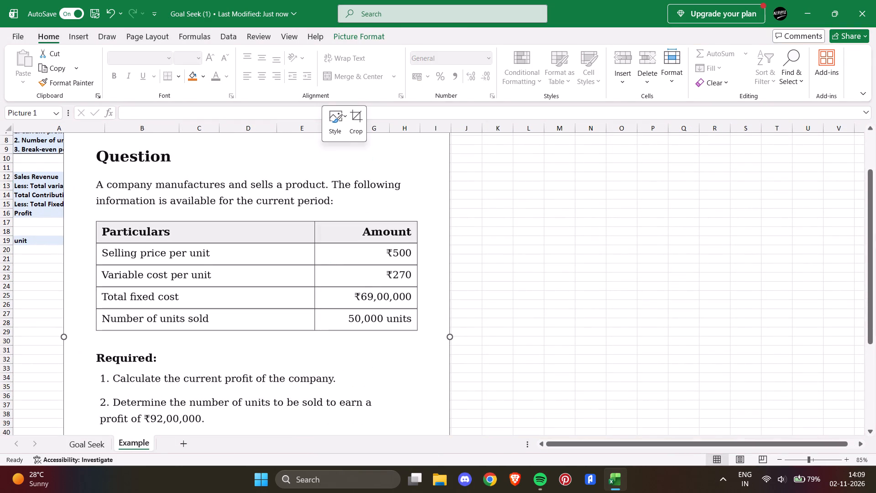
pyautogui.click(176, 448)
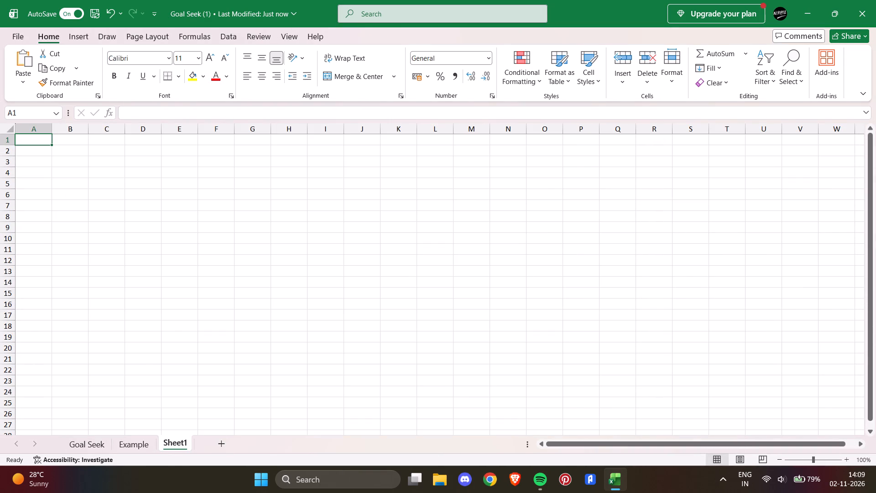
pyautogui.rightClick(140, 203)
pyautogui.click(169, 179)
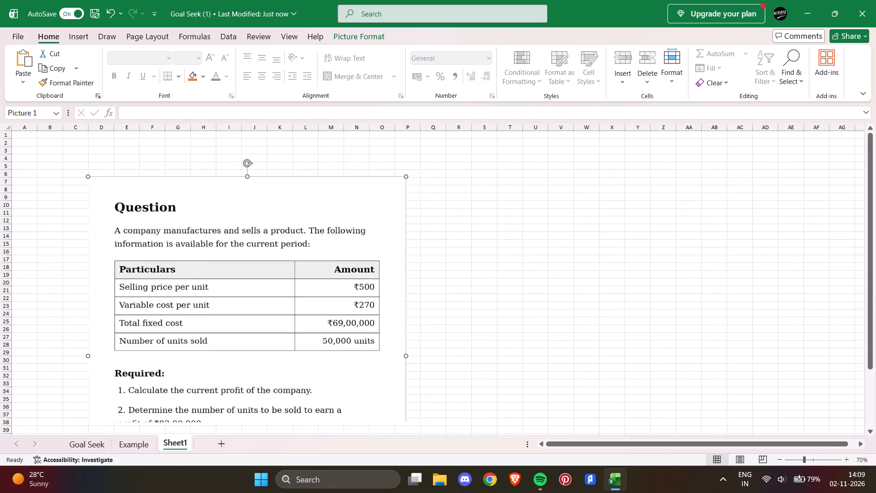
# Move the pasted question picture to the left edge of the new sheet, with its top at about row 4.
pyautogui.scroll(-1, 395, 309)
pyautogui.scroll(-1, 292, 373)
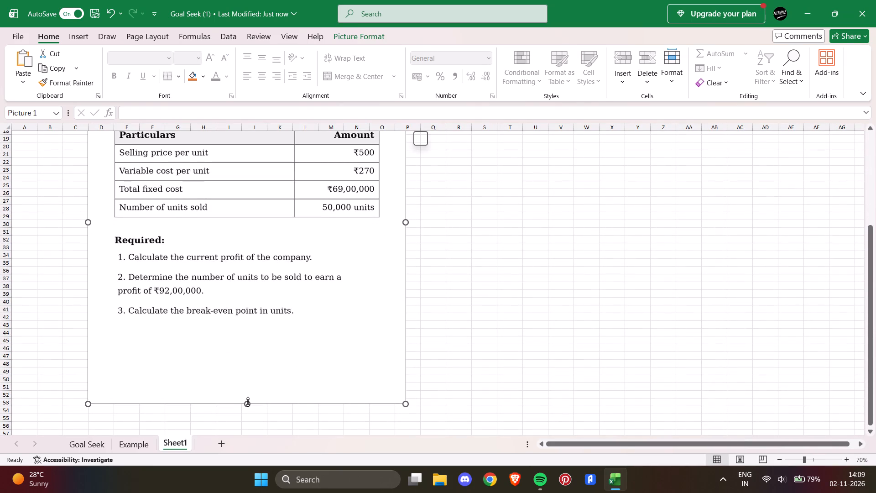
pyautogui.click(247, 399)
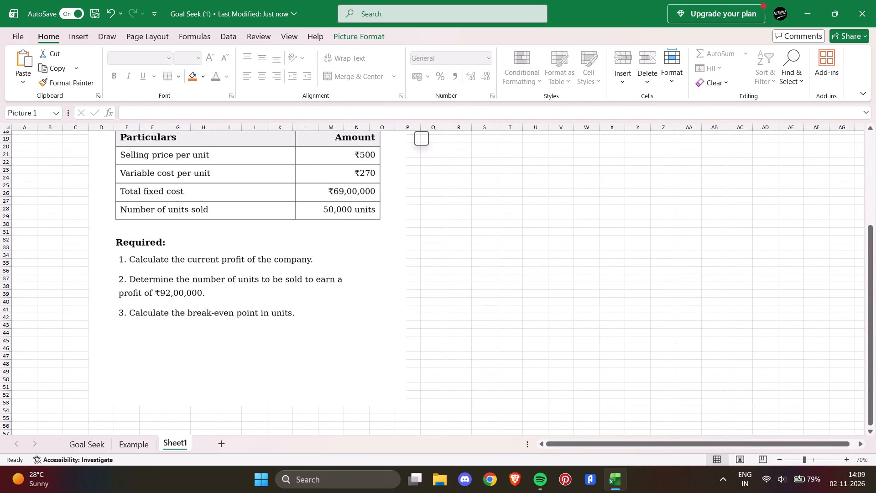
pyautogui.scroll(1, 375, 312)
pyautogui.hscroll(1, 375, 312)
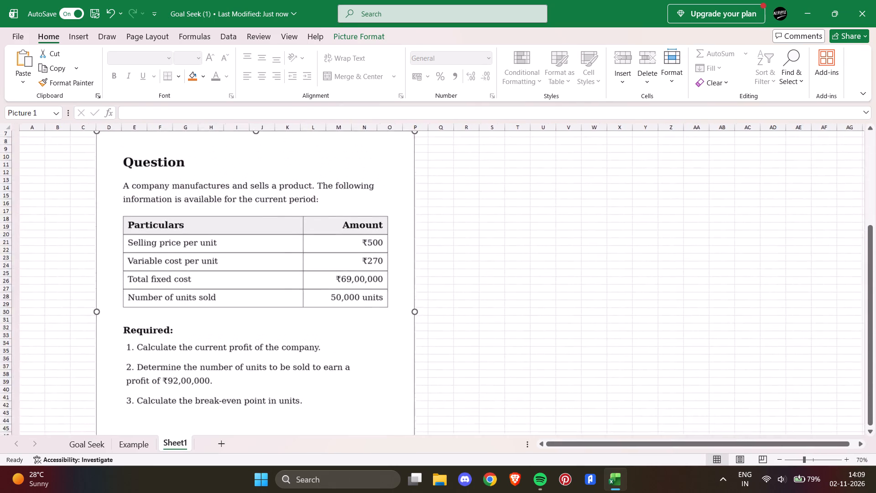
pyautogui.hscroll(1, 375, 312)
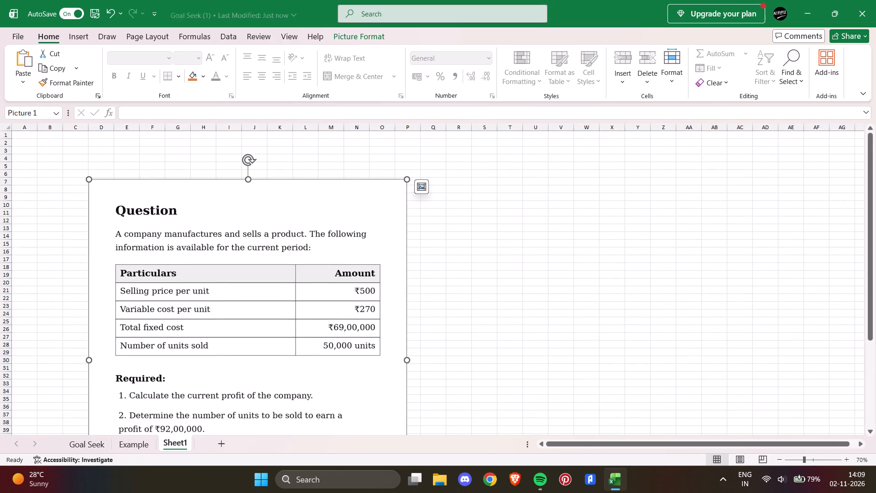
pyautogui.moveTo(244, 290); pyautogui.dragTo(171, 275)
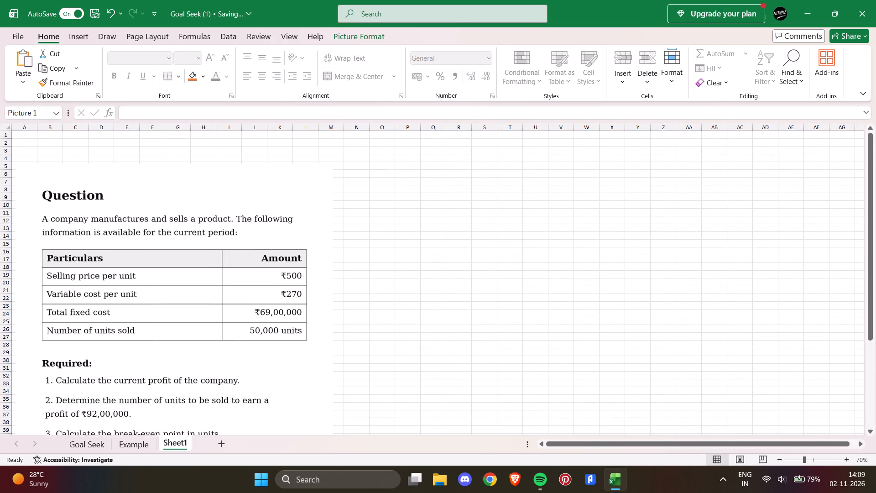
pyautogui.moveTo(171, 275); pyautogui.dragTo(158, 270)
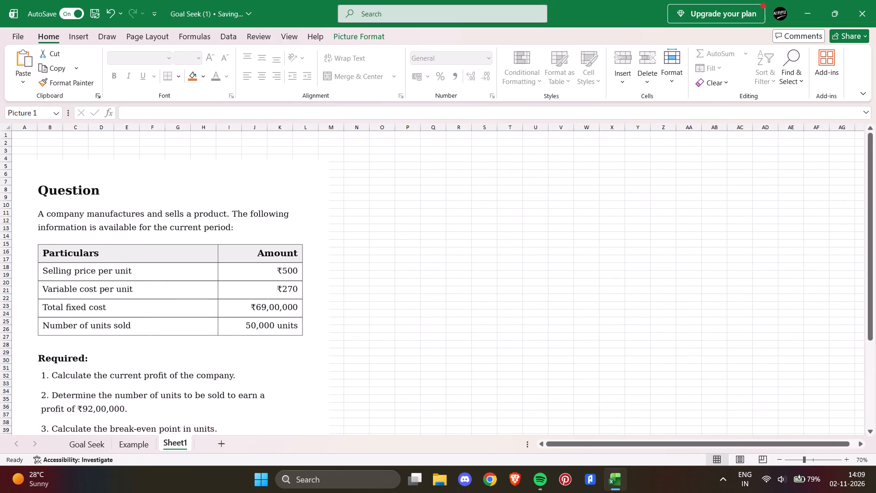
pyautogui.moveTo(158, 270); pyautogui.dragTo(152, 268)
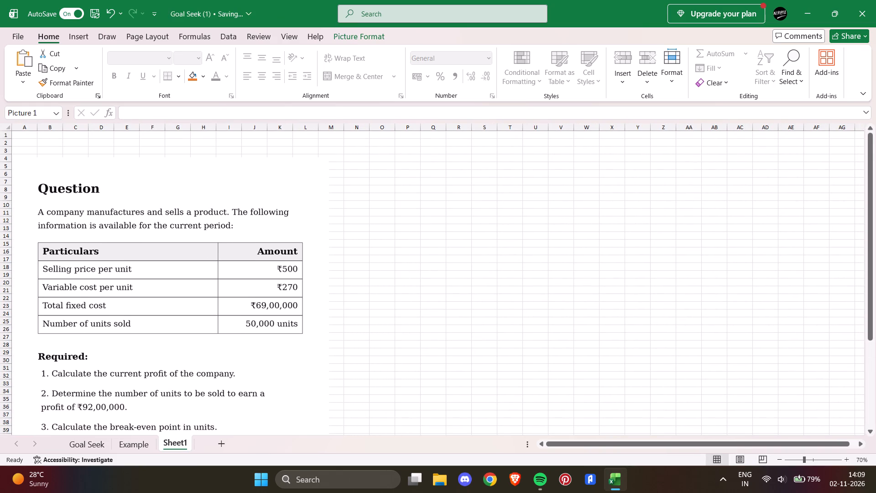
pyautogui.moveTo(152, 268); pyautogui.dragTo(152, 269)
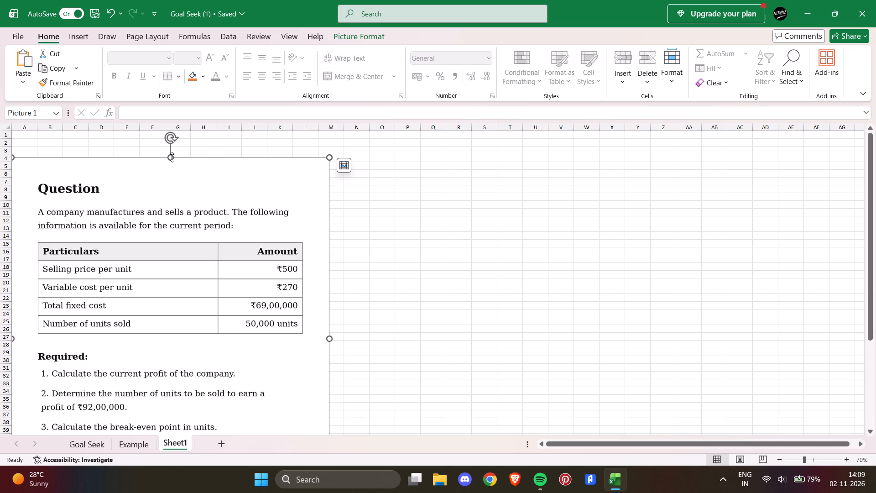
pyautogui.click(185, 188)
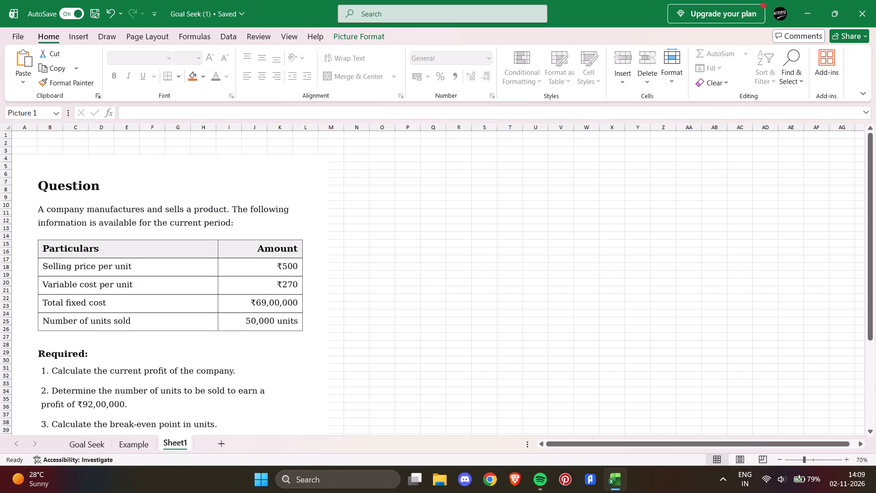
# Shorten the question picture from its bottom edge so that it ends at about row 38.
pyautogui.scroll(-1, 197, 208)
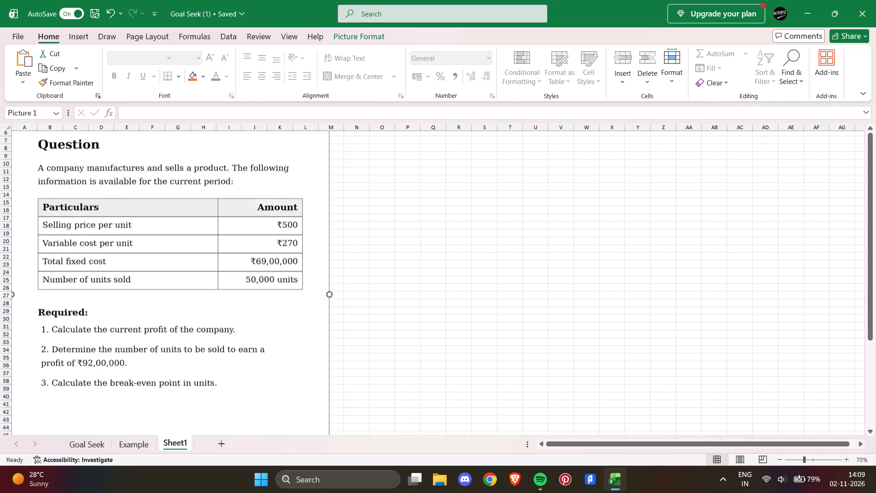
pyautogui.scroll(-1, 203, 214)
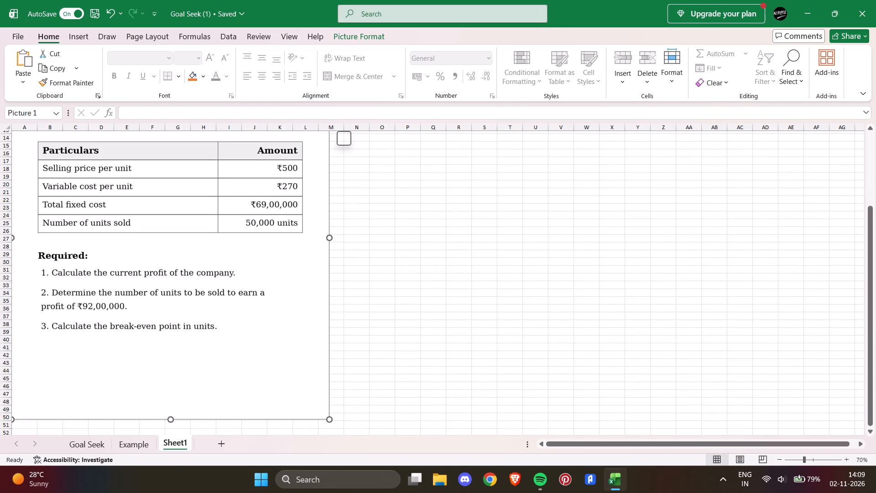
pyautogui.moveTo(168, 418); pyautogui.dragTo(170, 331)
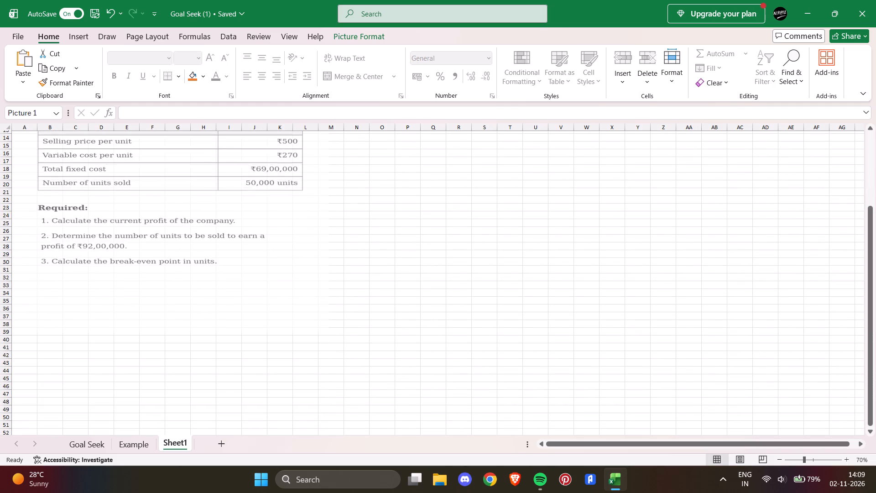
pyautogui.moveTo(170, 331); pyautogui.dragTo(170, 330)
pyautogui.scroll(2, 268, 354)
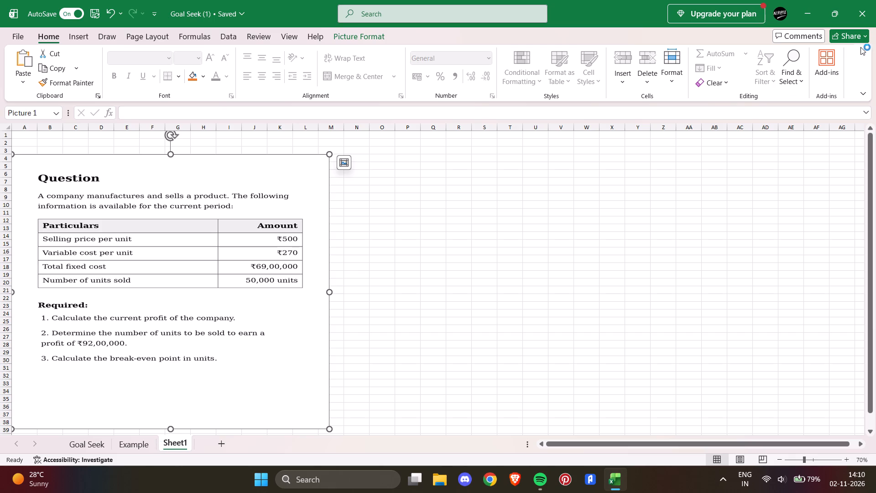
# Close the Goal Seek (1) workbook.
pyautogui.click(875, 0)
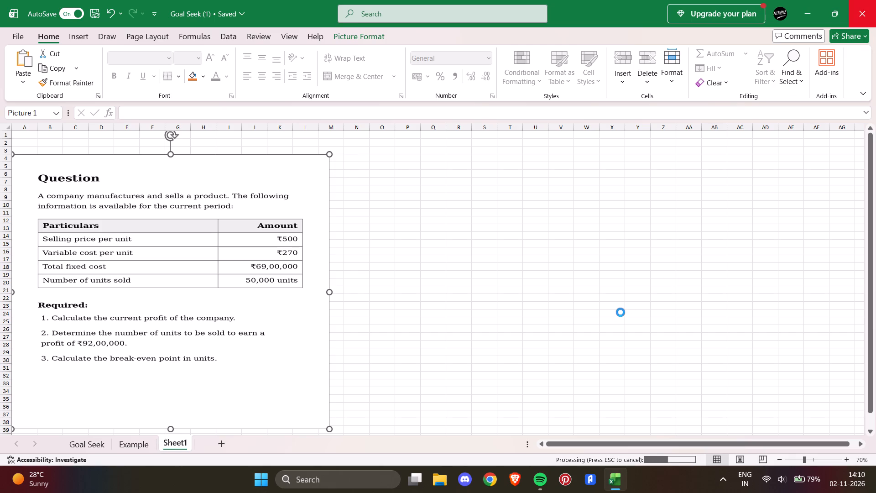
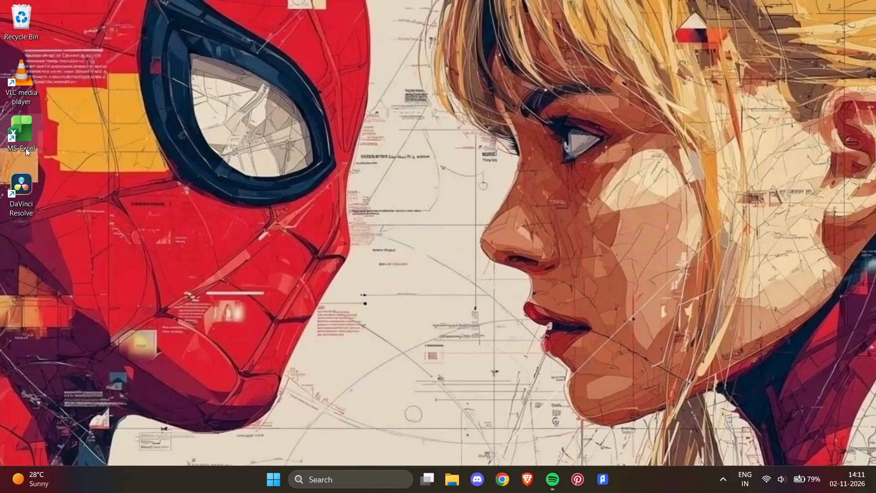
# Open the Goal Seek (1) workbook from the recent files.
pyautogui.doubleClick(23, 141)
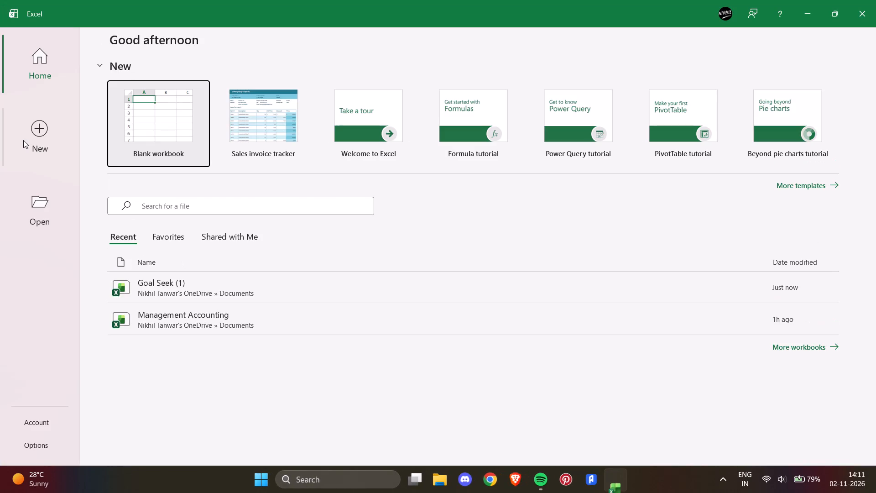
pyautogui.doubleClick(288, 282)
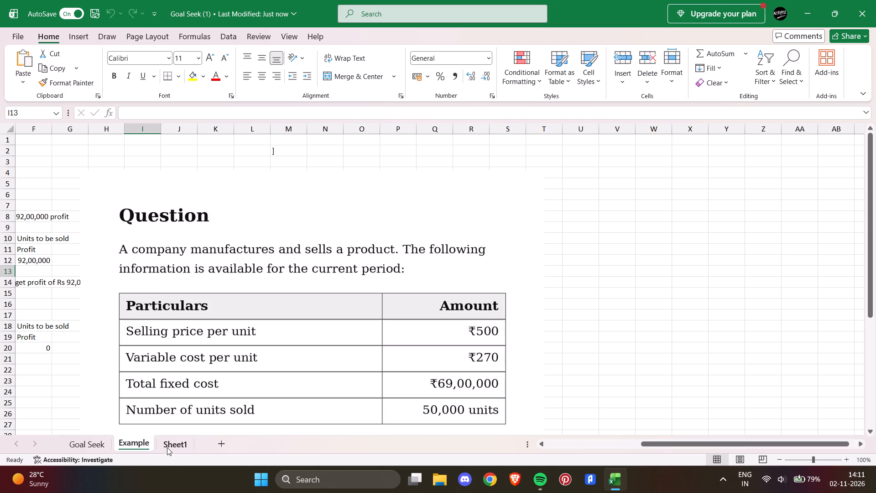
# Copy the question picture on the Example sheet.
pyautogui.click(212, 368)
pyautogui.rightClick(355, 232)
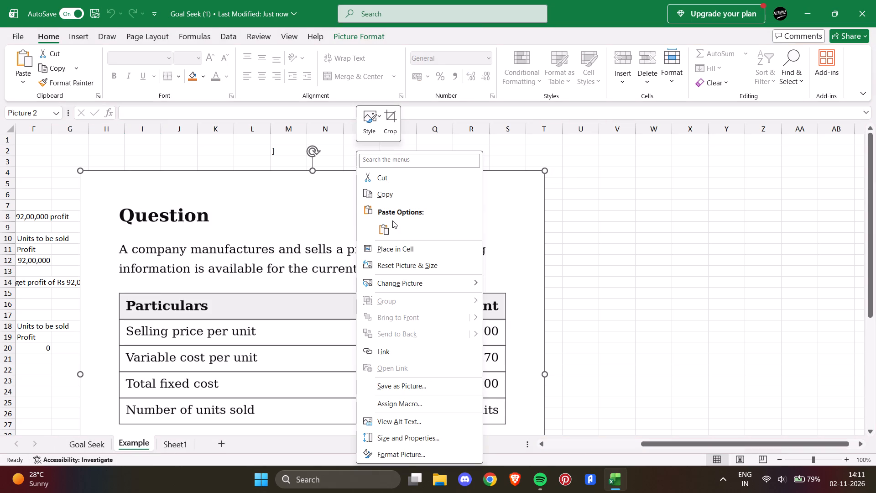
pyautogui.click(396, 191)
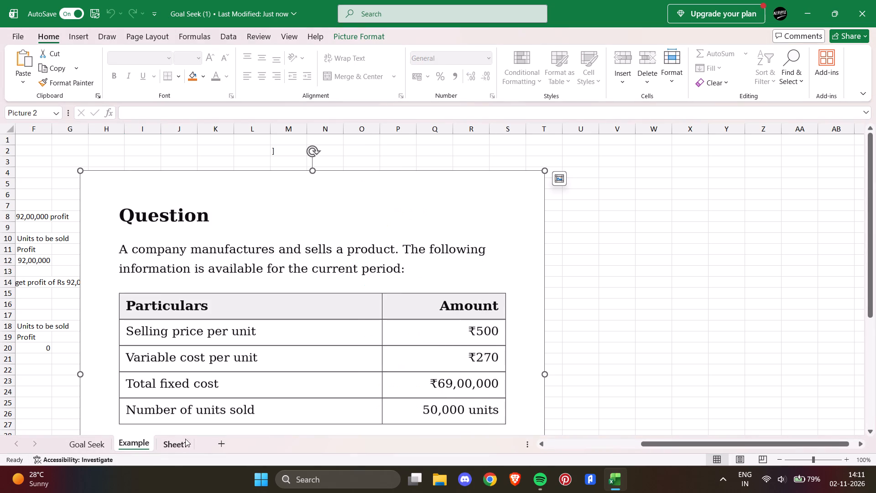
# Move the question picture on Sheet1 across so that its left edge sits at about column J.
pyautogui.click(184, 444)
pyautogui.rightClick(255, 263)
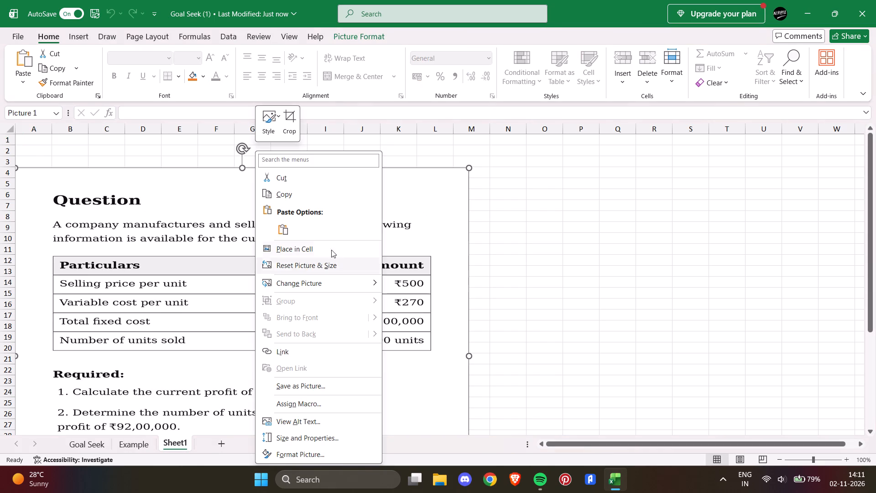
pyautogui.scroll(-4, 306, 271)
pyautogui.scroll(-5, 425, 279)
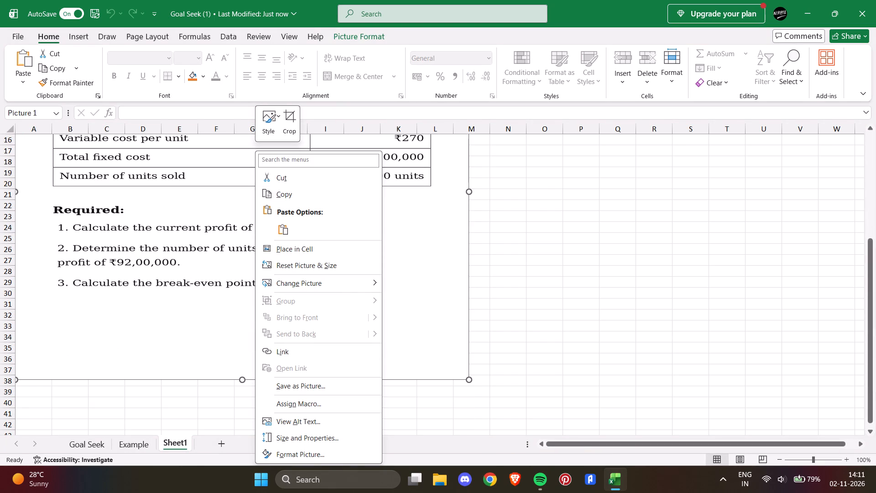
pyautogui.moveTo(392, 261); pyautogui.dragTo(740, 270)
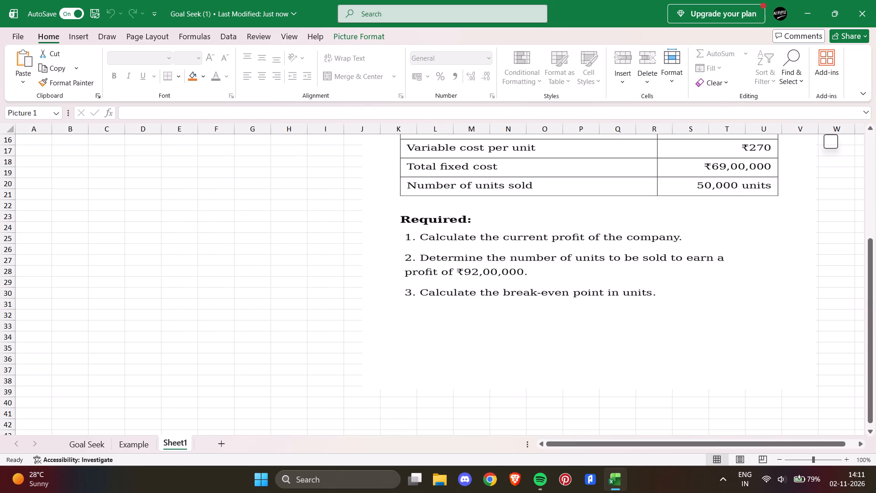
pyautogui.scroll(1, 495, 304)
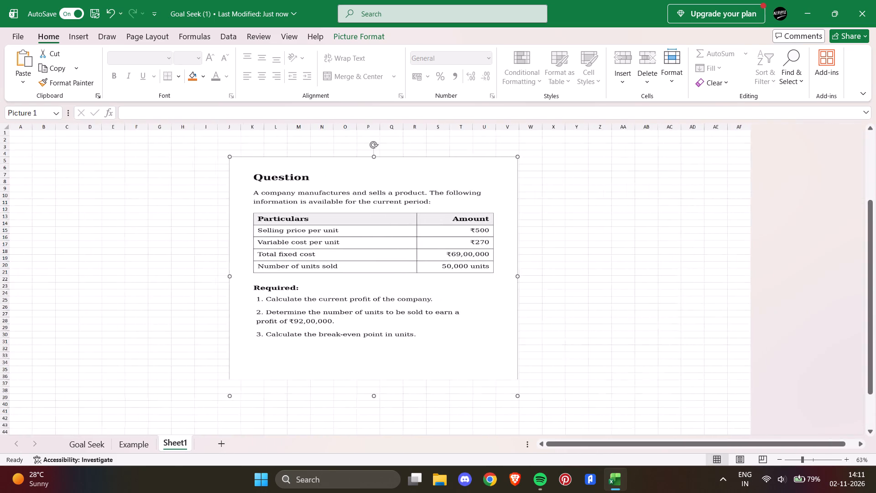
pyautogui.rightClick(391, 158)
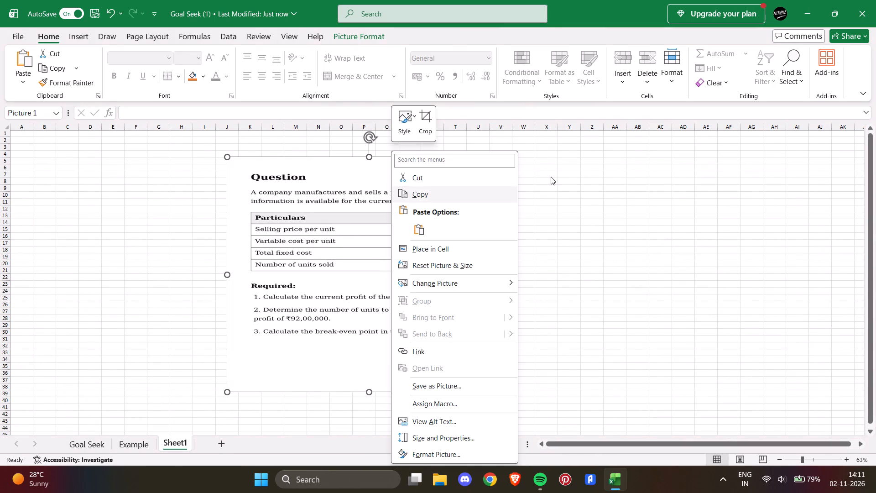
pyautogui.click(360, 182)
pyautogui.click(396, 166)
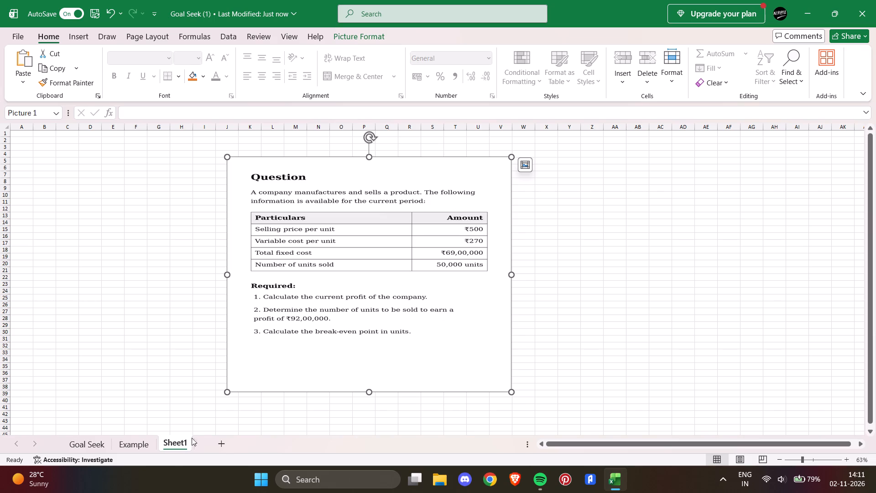
# Add a new blank sheet after Sheet1 and paste the copied question picture at cell D7.
pyautogui.click(215, 444)
pyautogui.rightClick(132, 208)
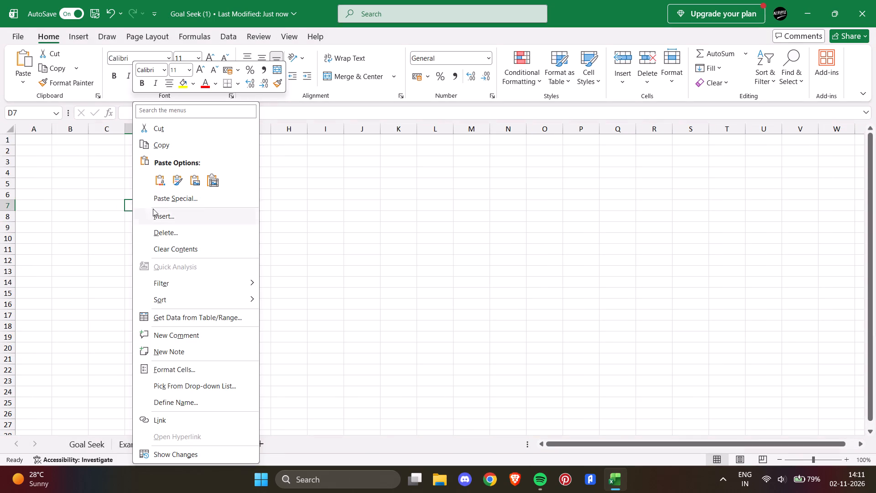
pyautogui.click(163, 176)
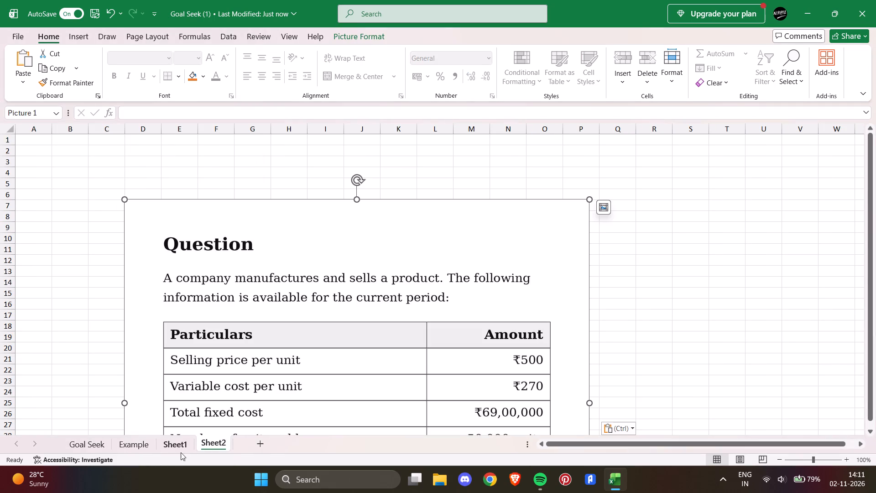
# Delete Sheet1, which holds the resized question picture.
pyautogui.rightClick(182, 444)
pyautogui.click(220, 282)
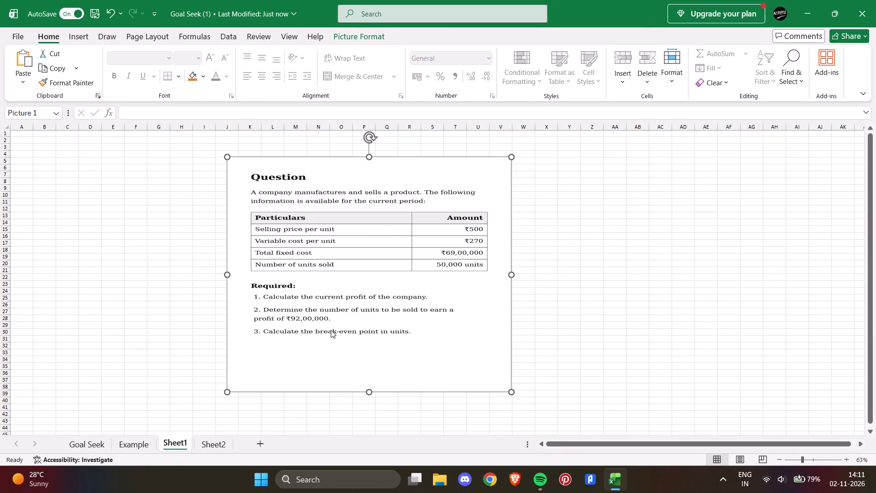
pyautogui.click(459, 259)
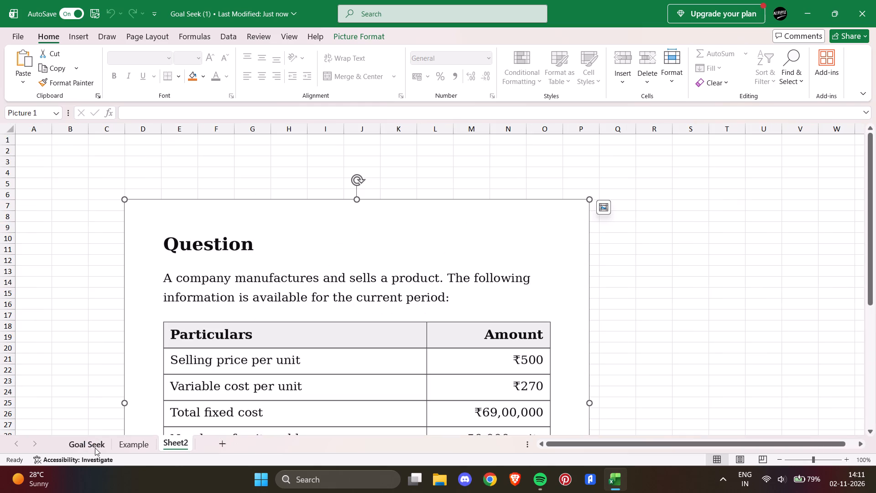
# Delete the Goal Seek sheet from the workbook.
pyautogui.click(95, 445)
pyautogui.rightClick(89, 444)
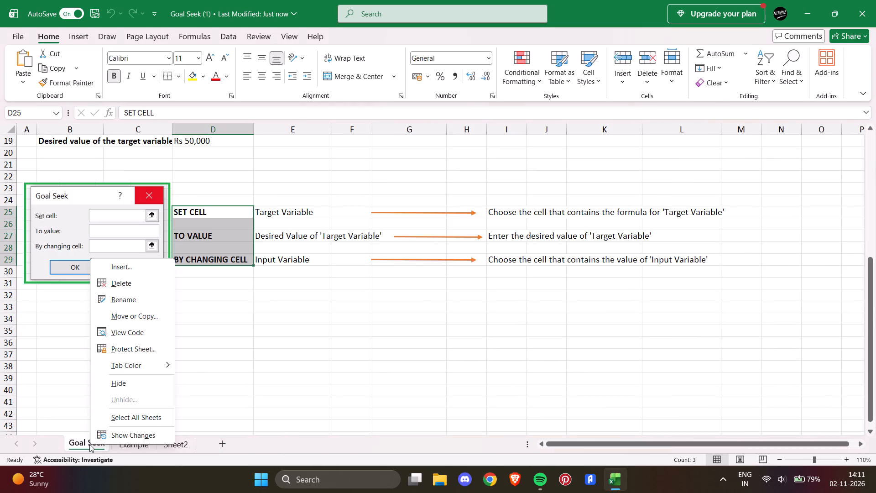
pyautogui.click(132, 289)
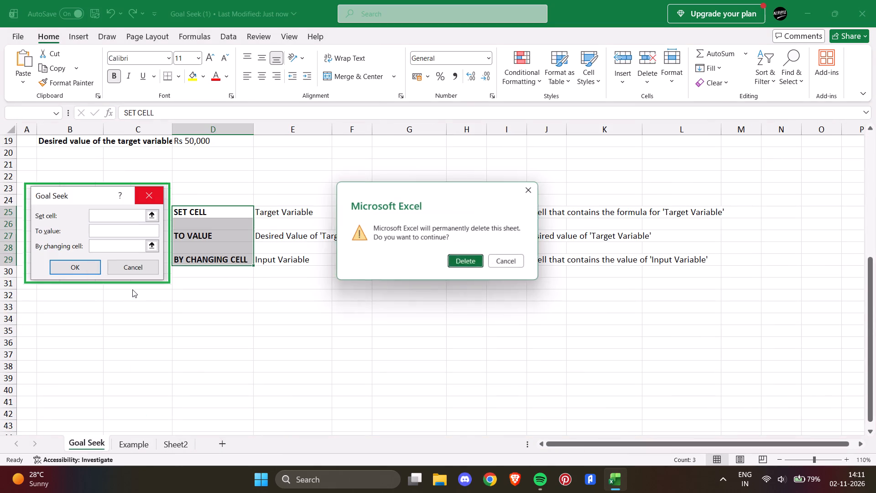
pyautogui.click(479, 258)
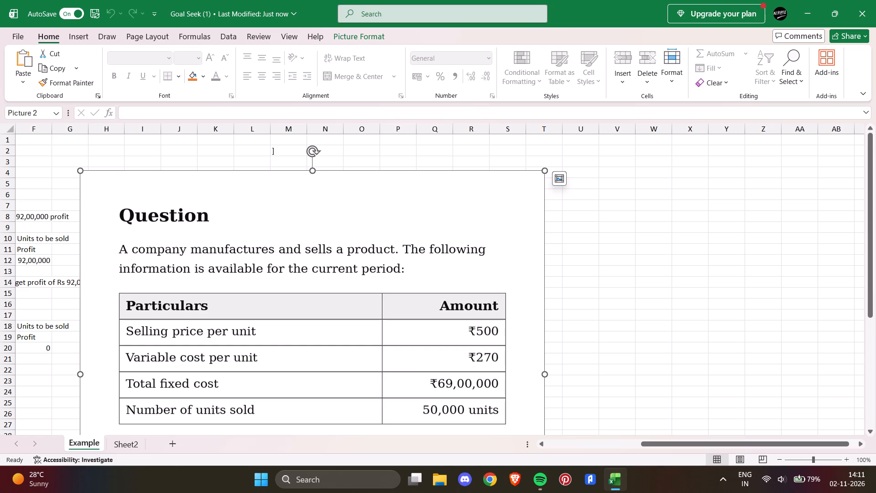
# Cut the question picture out of the Example sheet, leaving only the data and solution cells there.
pyautogui.rightClick(396, 196)
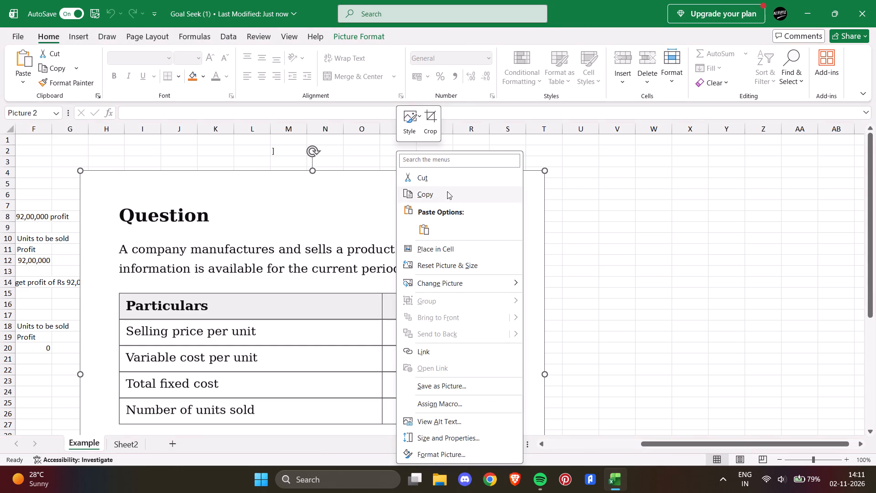
pyautogui.click(436, 178)
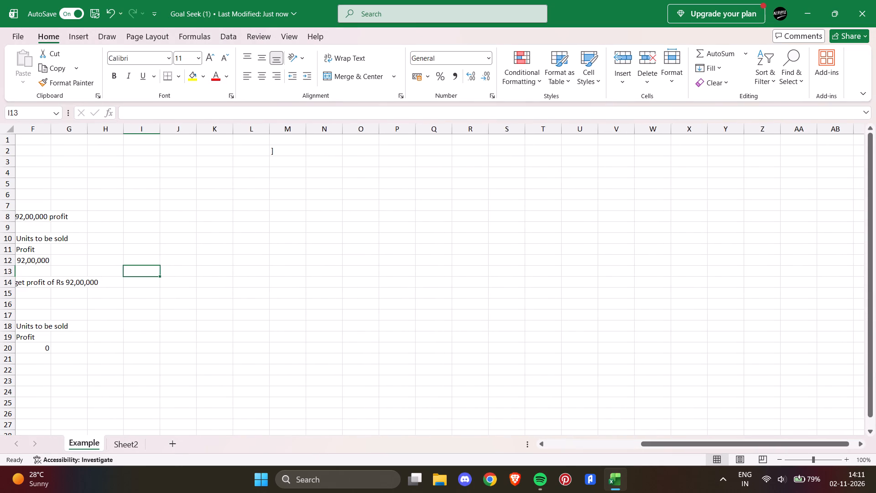
pyautogui.hscroll(9, 300, 360)
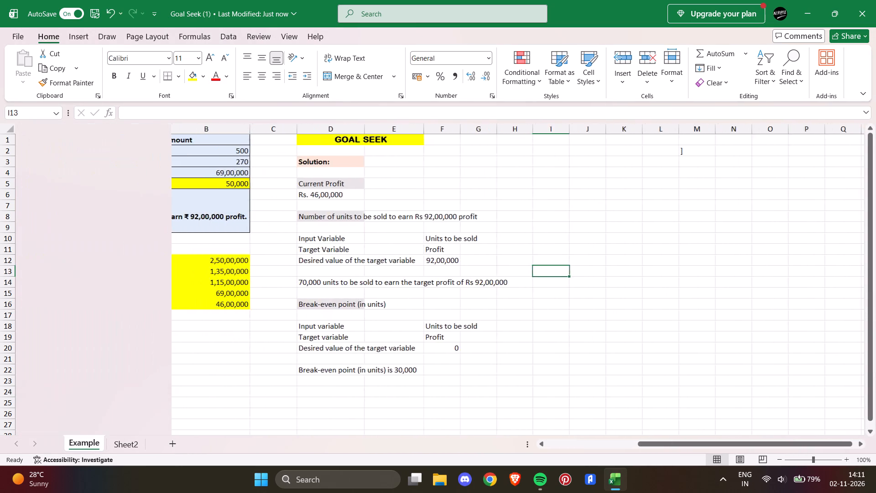
pyautogui.hscroll(4, 295, 395)
pyautogui.hscroll(1, 343, 353)
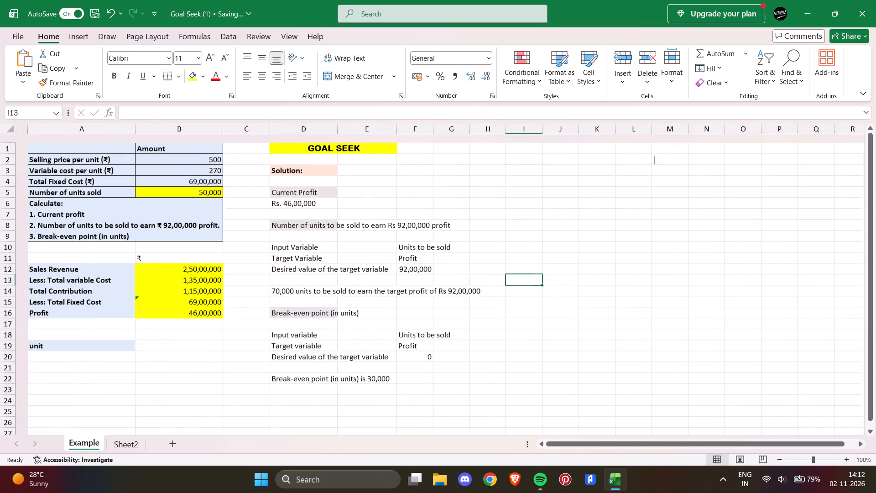
pyautogui.hscroll(1, 346, 349)
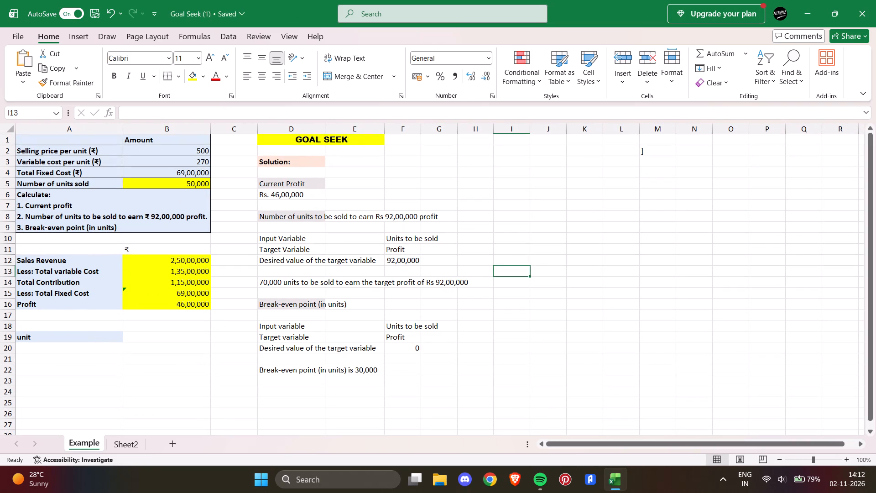
# Move the question picture on Sheet2 to the sheet's top-left corner, starting at about cell A1.
pyautogui.click(120, 446)
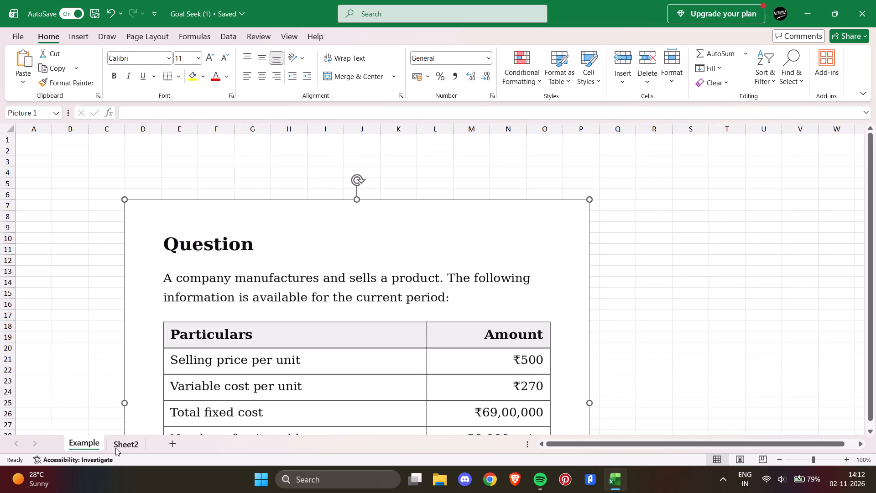
pyautogui.moveTo(292, 305); pyautogui.dragTo(201, 261)
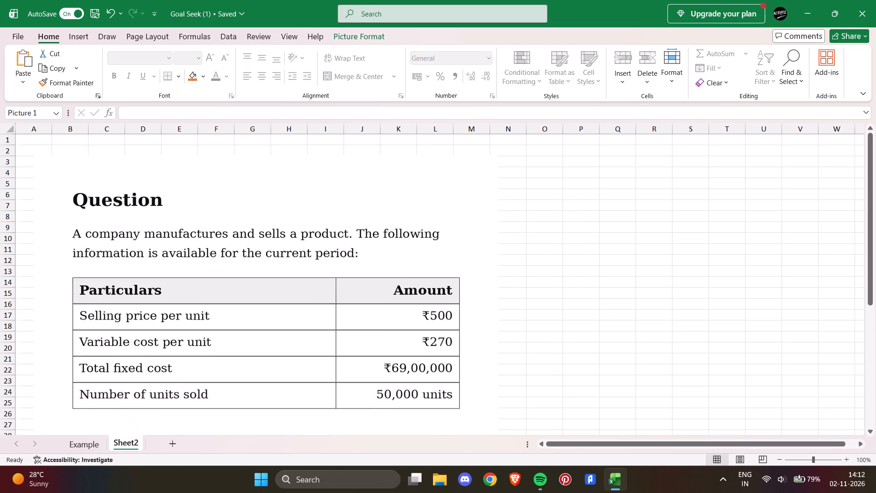
pyautogui.moveTo(201, 261); pyautogui.dragTo(172, 243)
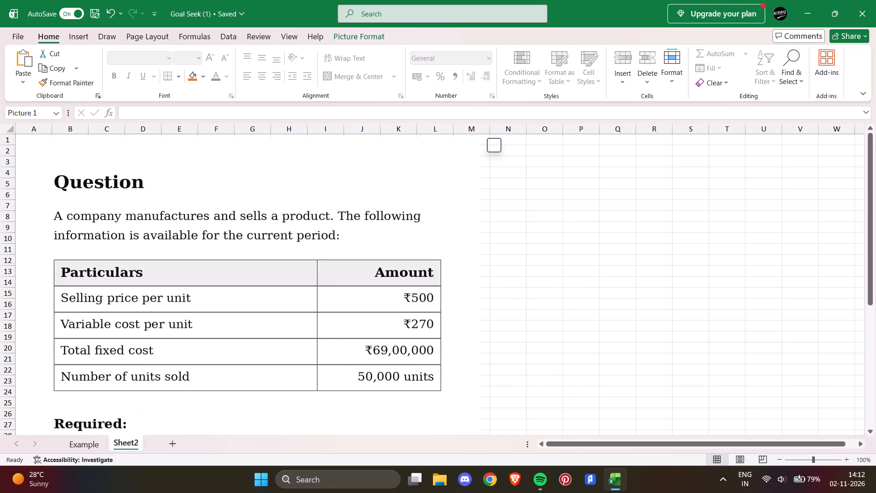
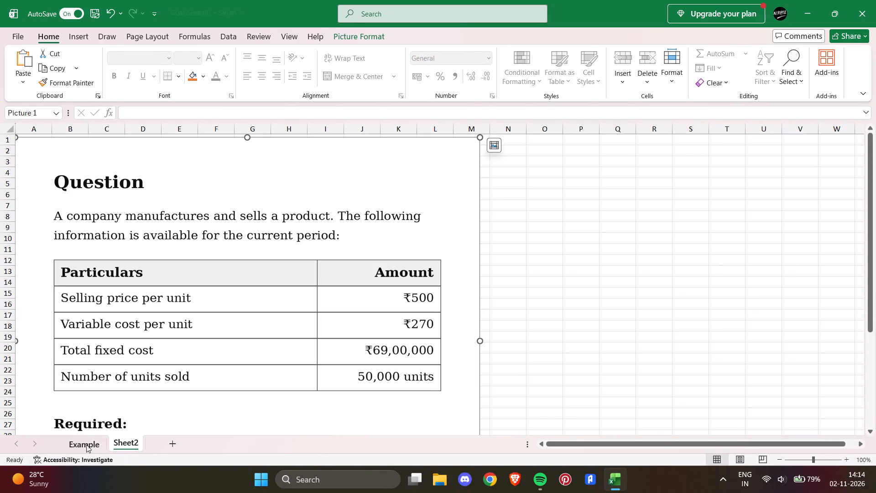
# Switch to File Explorer and view the QUE-3 image in the FINAL FILE folder to check its question and solution layout.
pyautogui.scroll(1, 86, 445)
pyautogui.scroll(1, 168, 403)
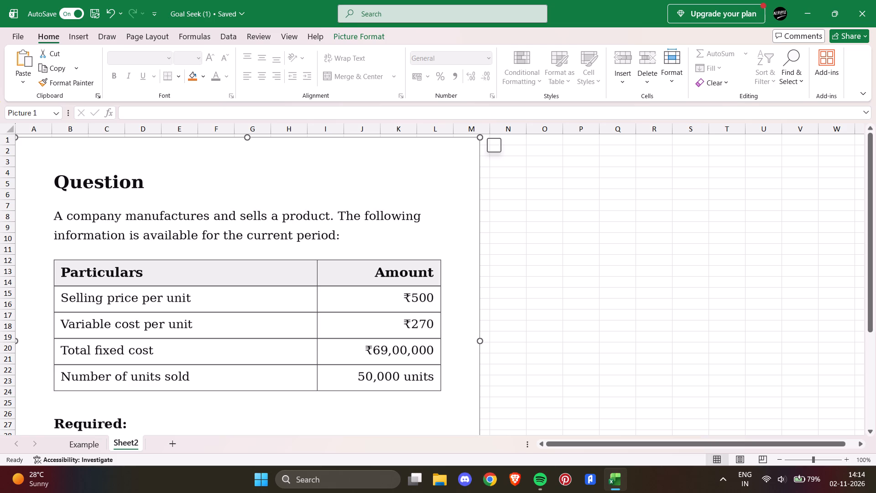
pyautogui.click(447, 475)
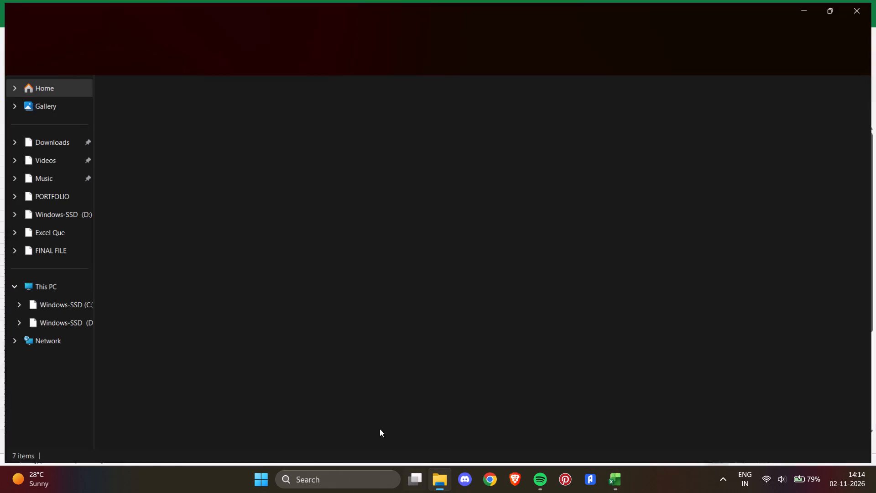
pyautogui.doubleClick(45, 251)
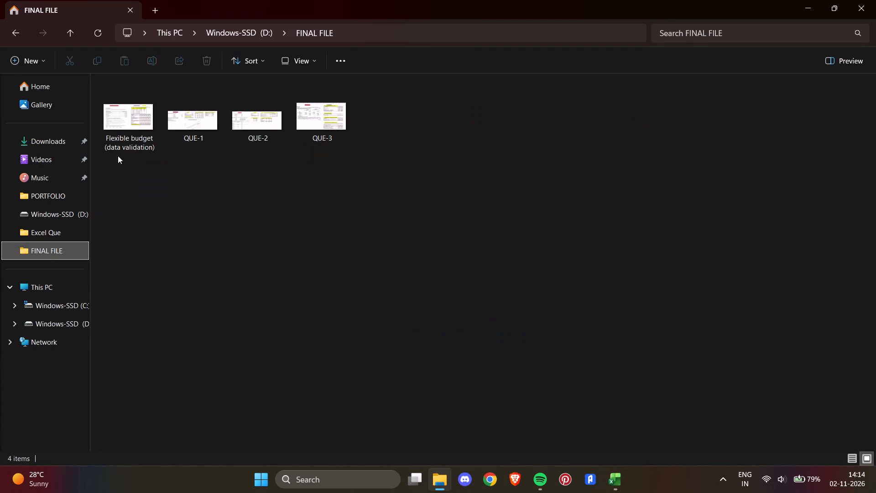
pyautogui.doubleClick(322, 123)
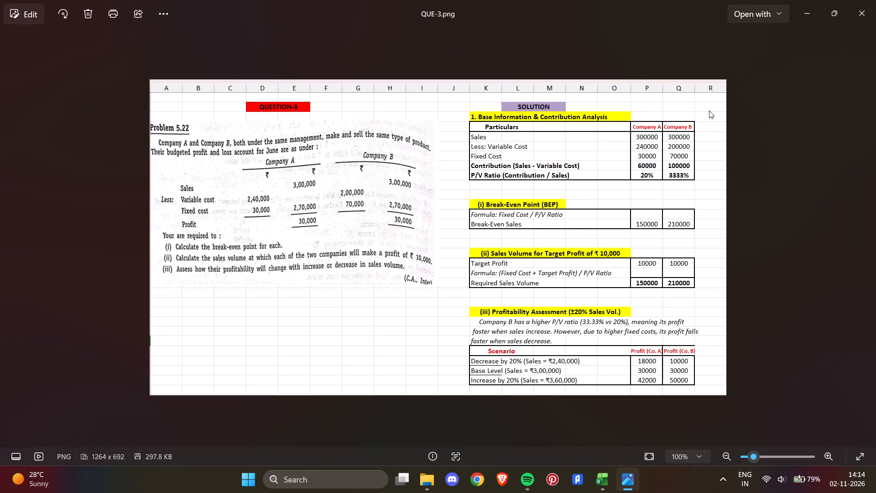
pyautogui.click(872, 0)
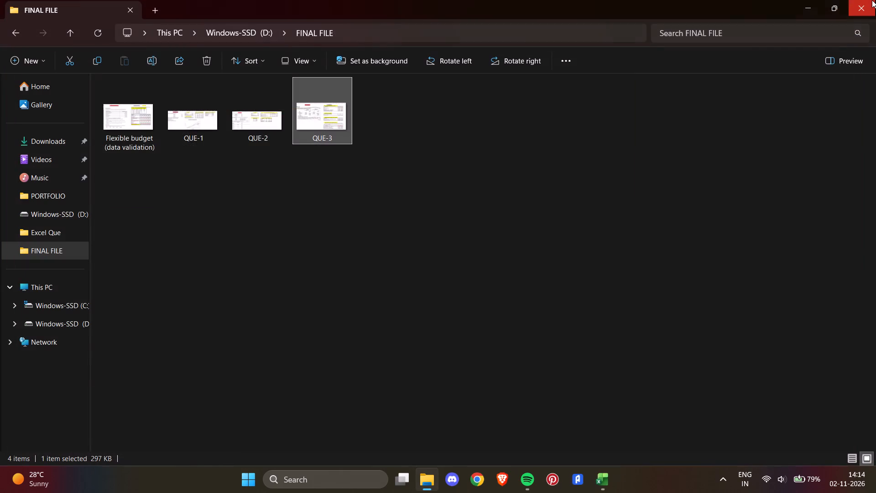
pyautogui.click(872, 0)
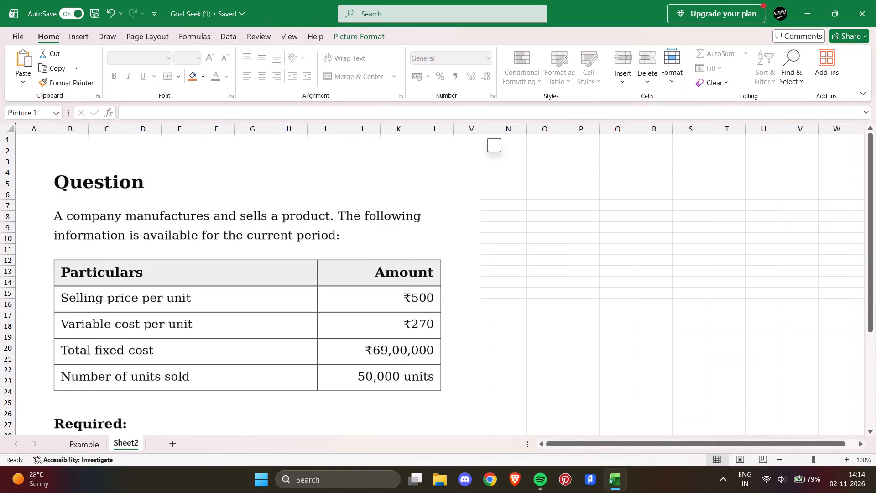
# Move the question picture on Sheet2 down so its top edge starts at about row 4, still aligned with column A.
pyautogui.scroll(1, 327, 238)
pyautogui.moveTo(248, 241); pyautogui.dragTo(243, 292)
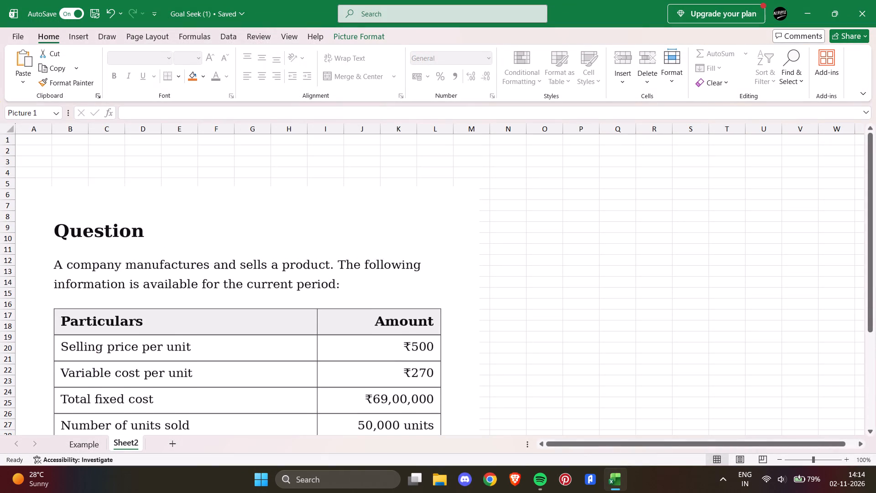
pyautogui.moveTo(243, 292); pyautogui.dragTo(233, 279)
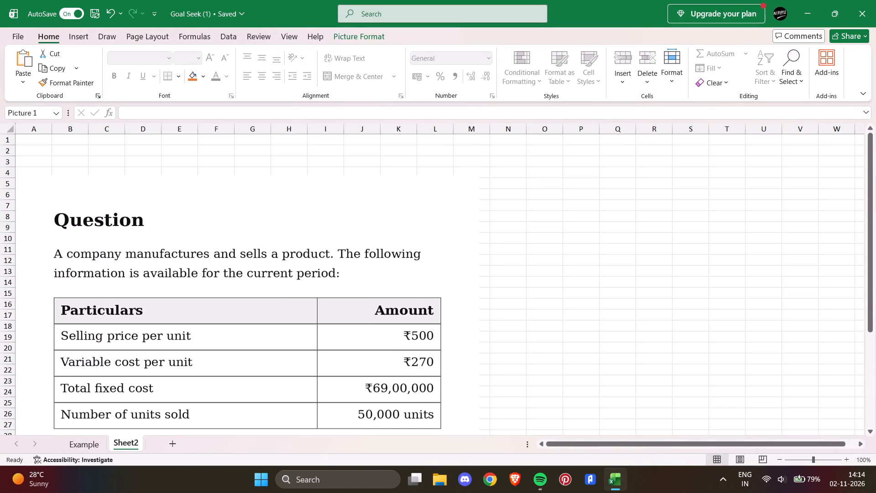
pyautogui.moveTo(233, 279); pyautogui.dragTo(189, 272)
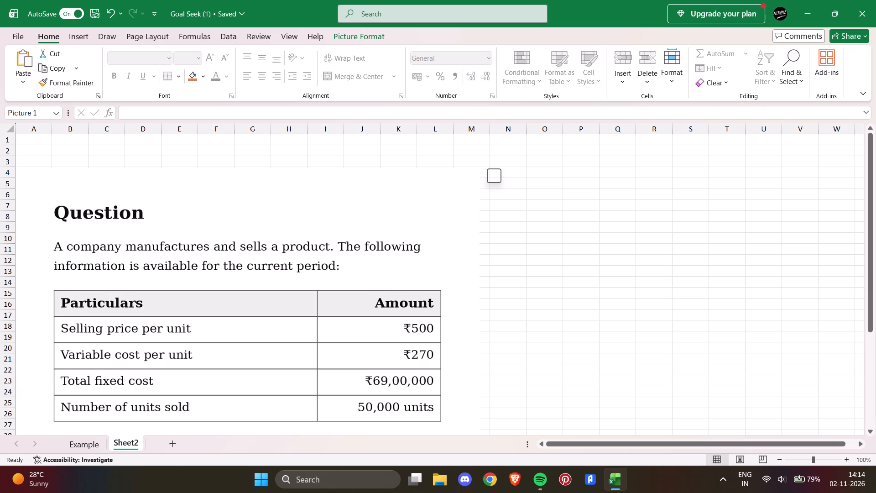
pyautogui.moveTo(240, 288); pyautogui.dragTo(235, 291)
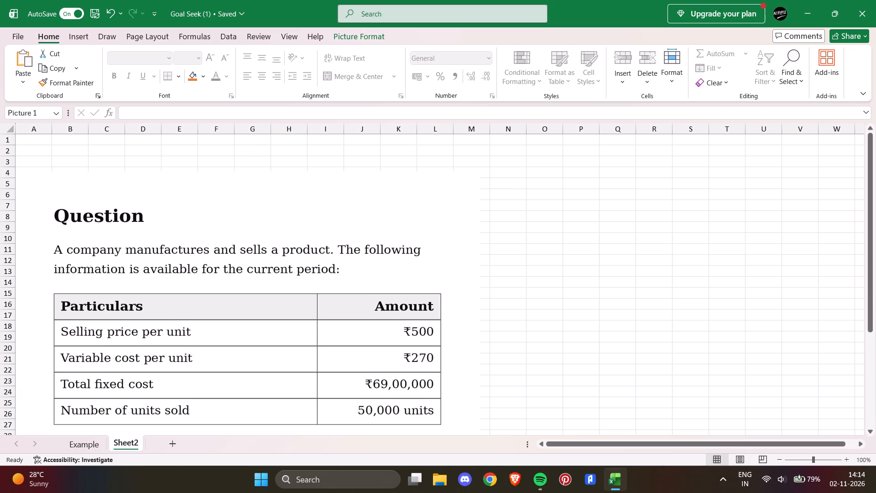
pyautogui.moveTo(235, 291); pyautogui.dragTo(234, 285)
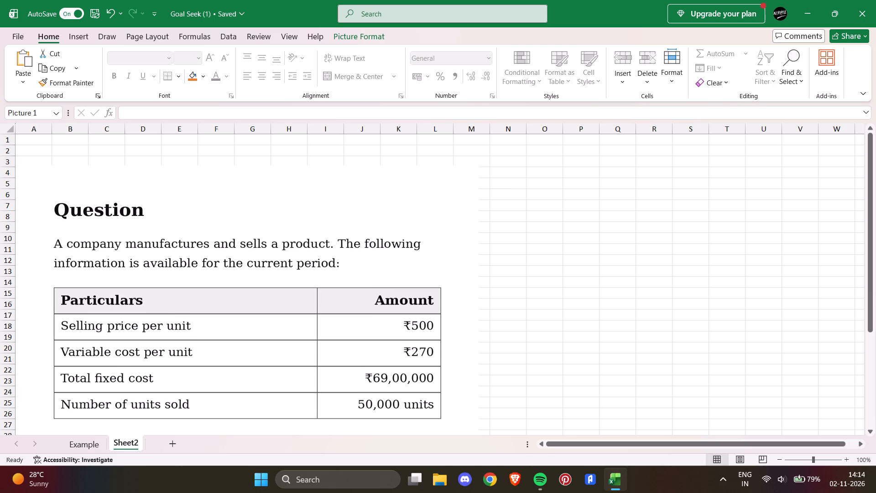
pyautogui.moveTo(234, 285); pyautogui.dragTo(232, 287)
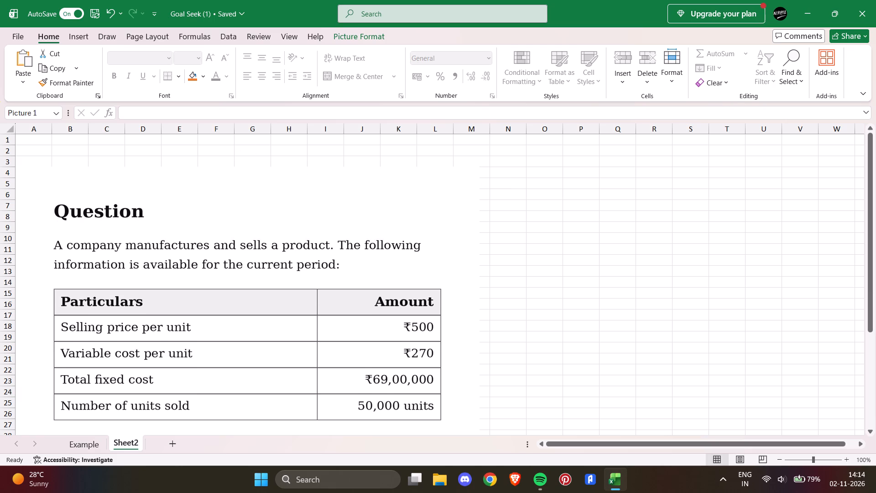
pyautogui.moveTo(232, 287); pyautogui.dragTo(230, 286)
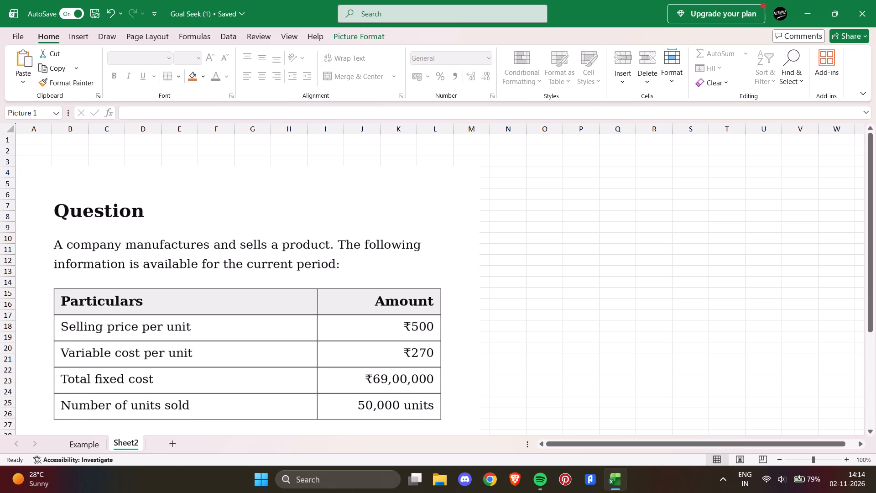
pyautogui.moveTo(230, 286); pyautogui.dragTo(230, 288)
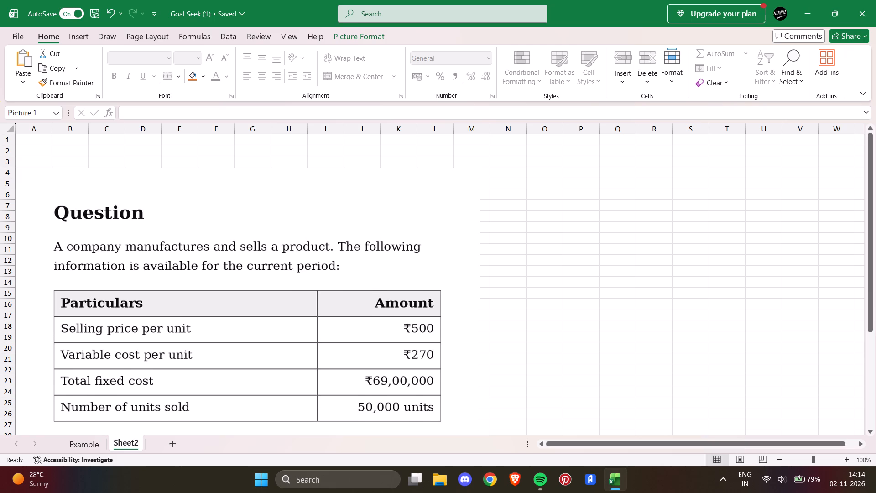
pyautogui.moveTo(230, 288); pyautogui.dragTo(230, 288)
# Narrow the question picture so its right edge lines up with the end of column J.
pyautogui.scroll(-2, 230, 288)
pyautogui.scroll(2, 230, 288)
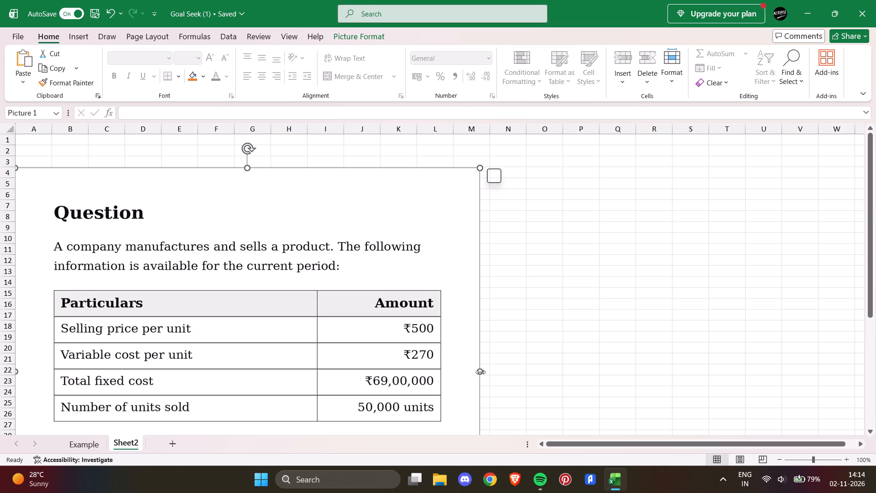
pyautogui.moveTo(480, 371); pyautogui.dragTo(366, 370)
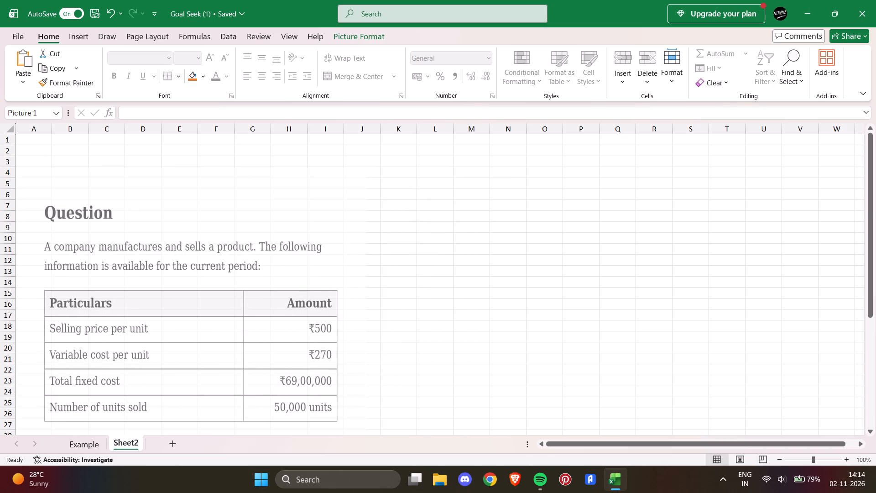
pyautogui.moveTo(366, 370); pyautogui.dragTo(386, 374)
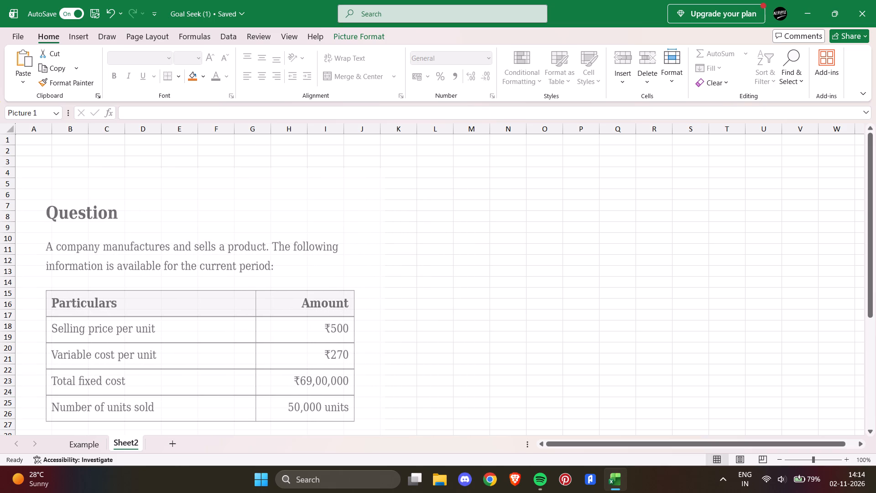
pyautogui.moveTo(386, 374); pyautogui.dragTo(380, 376)
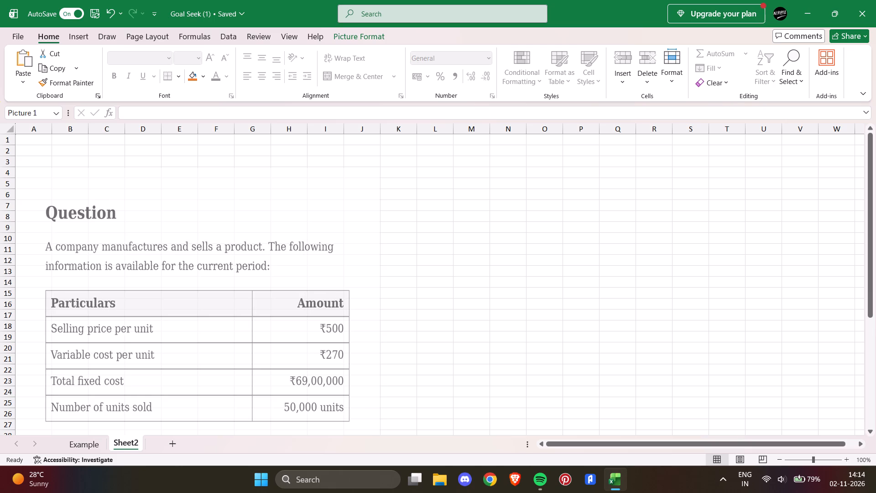
pyautogui.moveTo(380, 376); pyautogui.dragTo(380, 377)
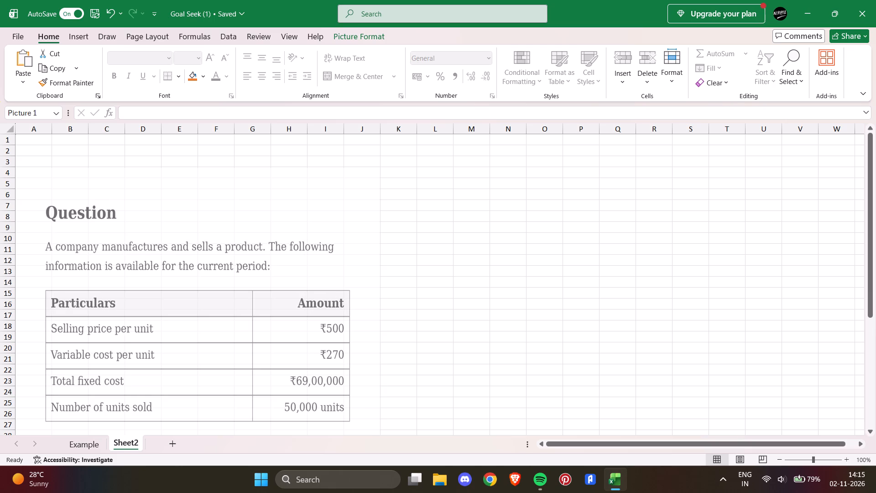
pyautogui.moveTo(380, 377); pyautogui.dragTo(380, 375)
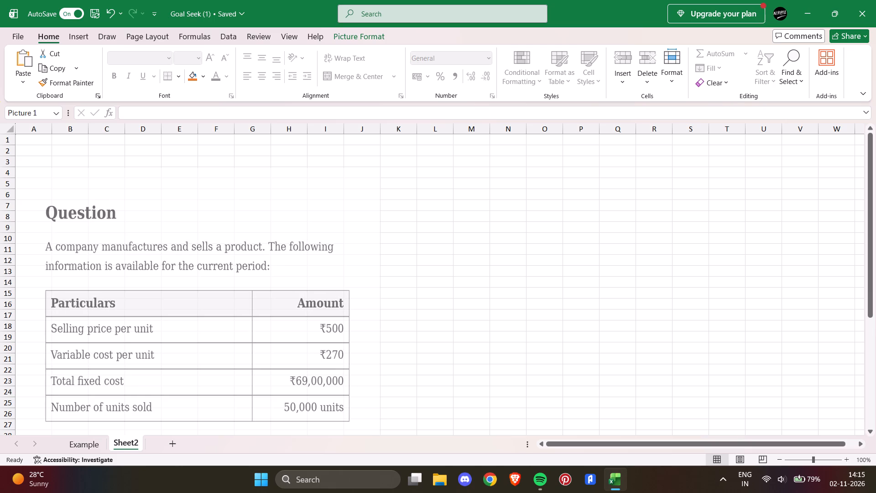
pyautogui.moveTo(380, 375); pyautogui.dragTo(380, 376)
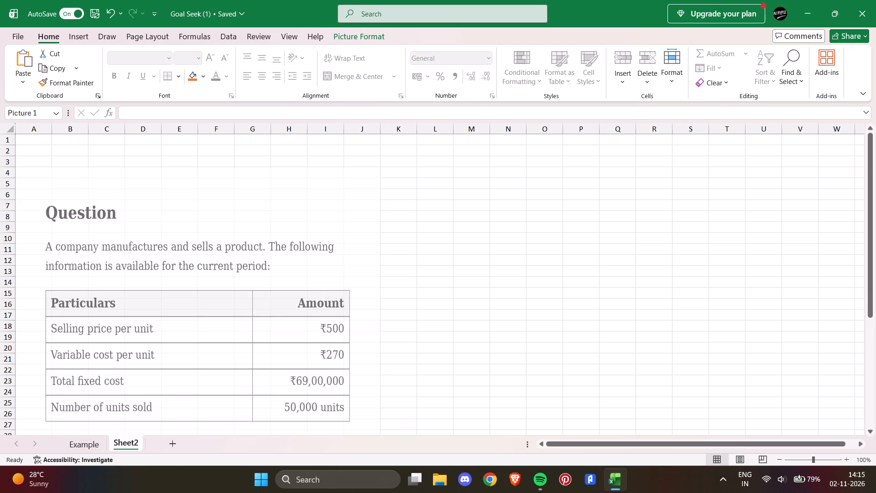
pyautogui.moveTo(380, 376); pyautogui.dragTo(380, 375)
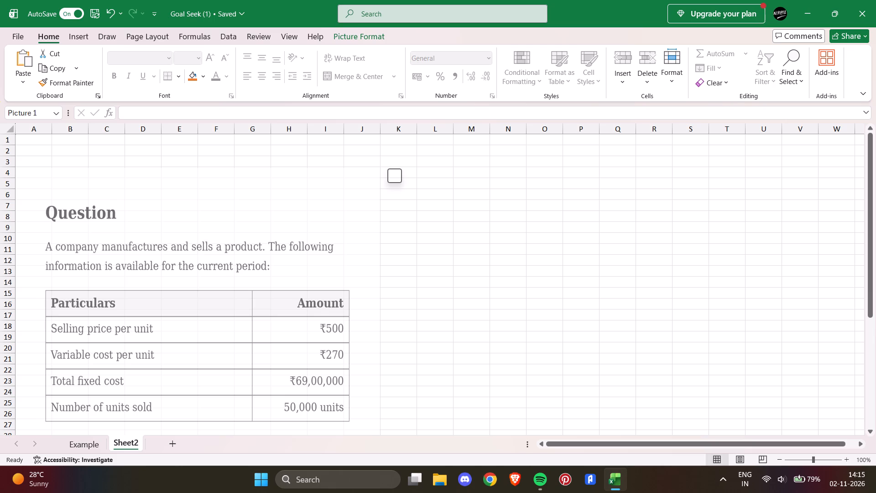
# Shorten the question picture from its bottom edge so it ends at about row 35.
pyautogui.scroll(-3, 441, 307)
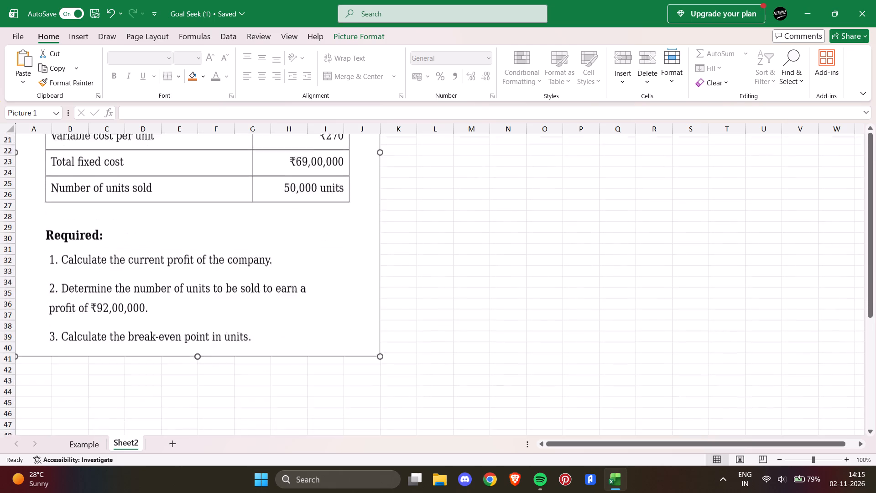
pyautogui.scroll(-2, 306, 325)
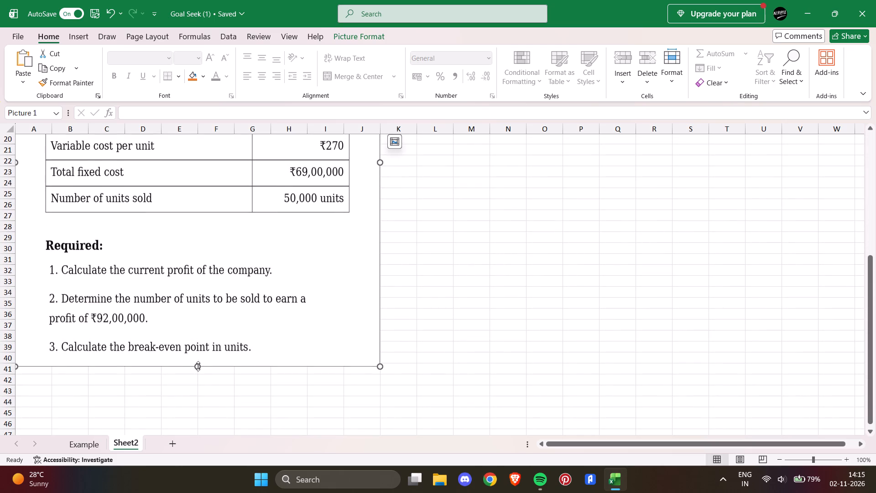
pyautogui.moveTo(198, 365); pyautogui.dragTo(198, 307)
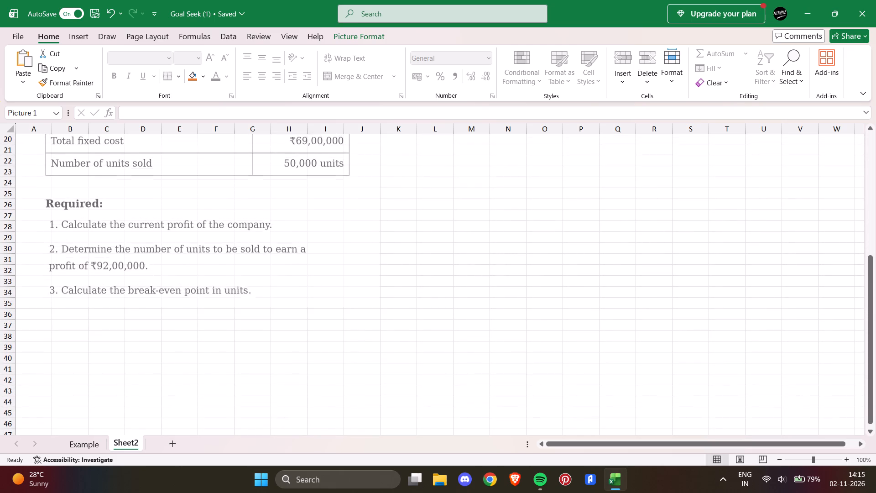
pyautogui.moveTo(198, 307); pyautogui.dragTo(198, 320)
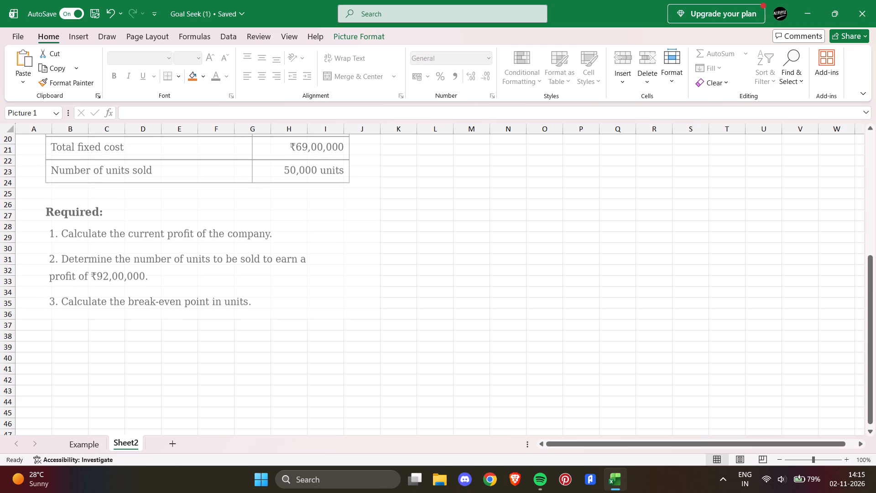
pyautogui.moveTo(198, 320); pyautogui.dragTo(197, 318)
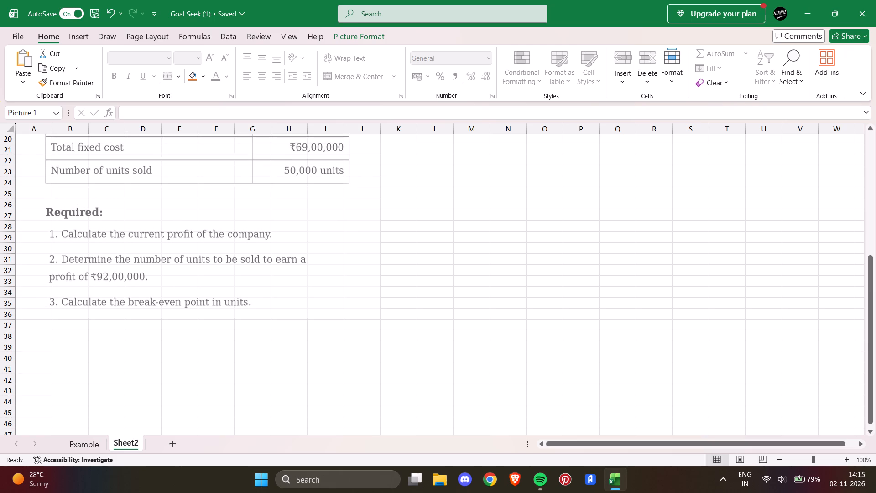
pyautogui.moveTo(197, 318); pyautogui.dragTo(197, 309)
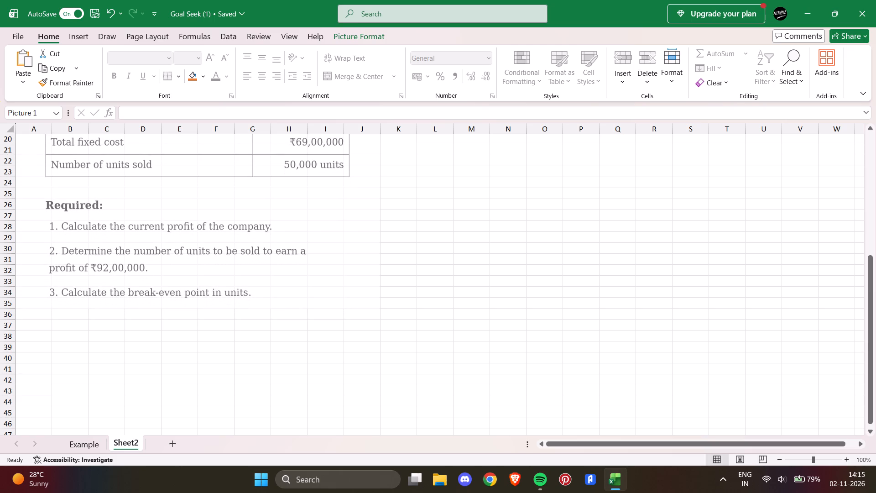
pyautogui.moveTo(197, 309); pyautogui.dragTo(197, 307)
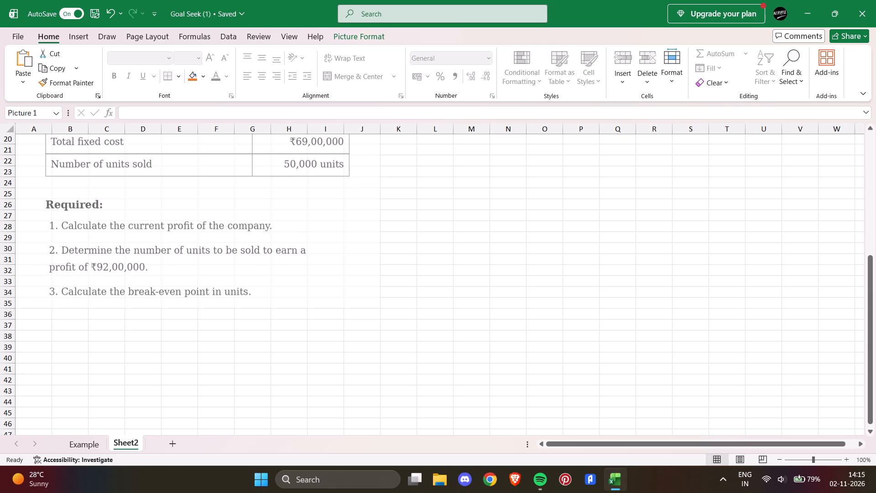
pyautogui.moveTo(197, 307); pyautogui.dragTo(197, 308)
pyautogui.click(197, 308)
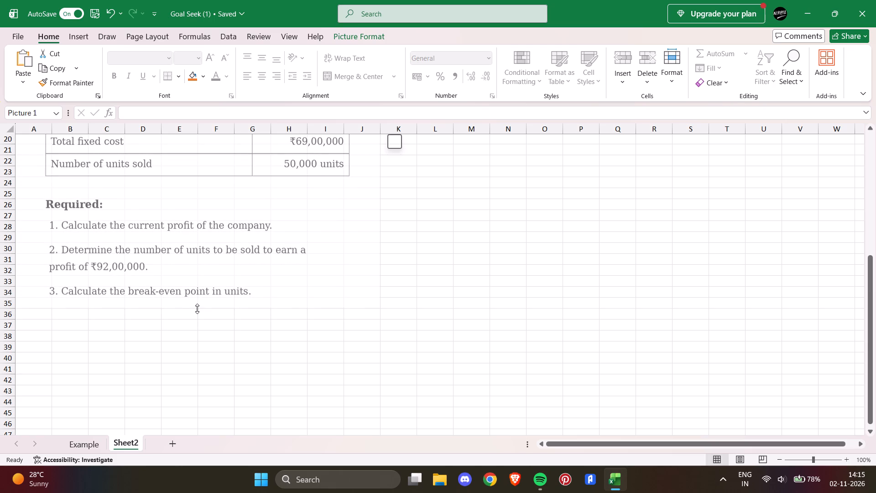
pyautogui.click(198, 308)
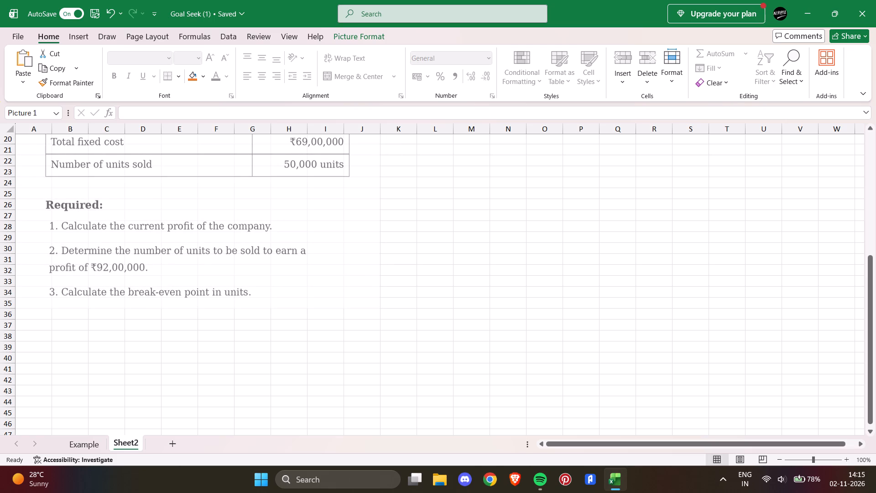
# Enter the heading "QUESTION-4 (Goal Seek)" in cell D2 above the question picture.
pyautogui.scroll(2, 245, 277)
pyautogui.scroll(1, 407, 230)
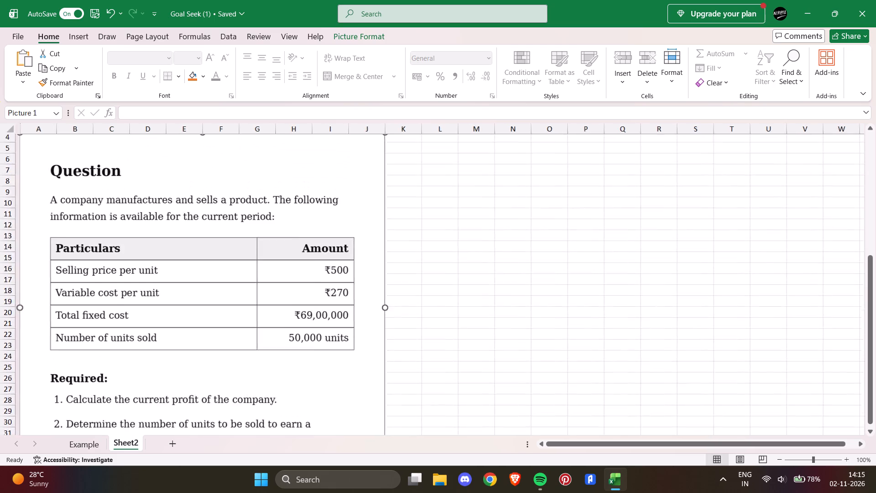
pyautogui.scroll(1, 408, 229)
pyautogui.click(147, 152)
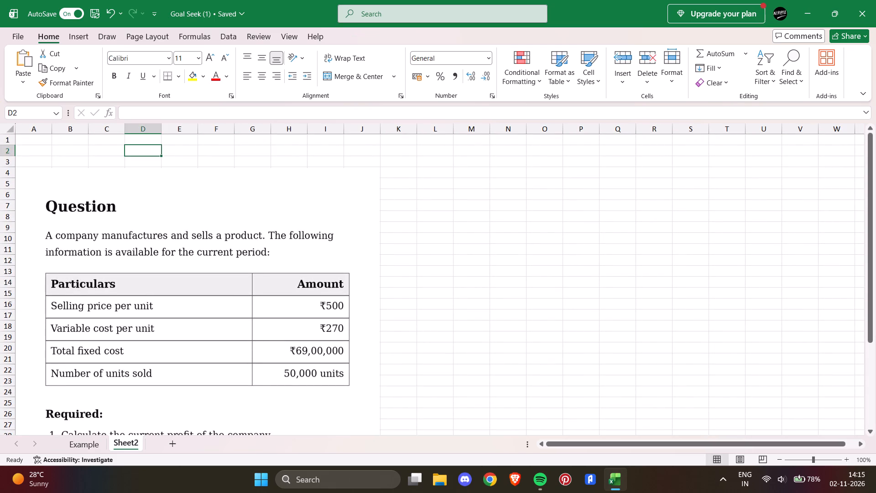
pyautogui.write('QUS')
pyautogui.press('BackSpace')
pyautogui.write('ES')
pyautogui.write('TION')
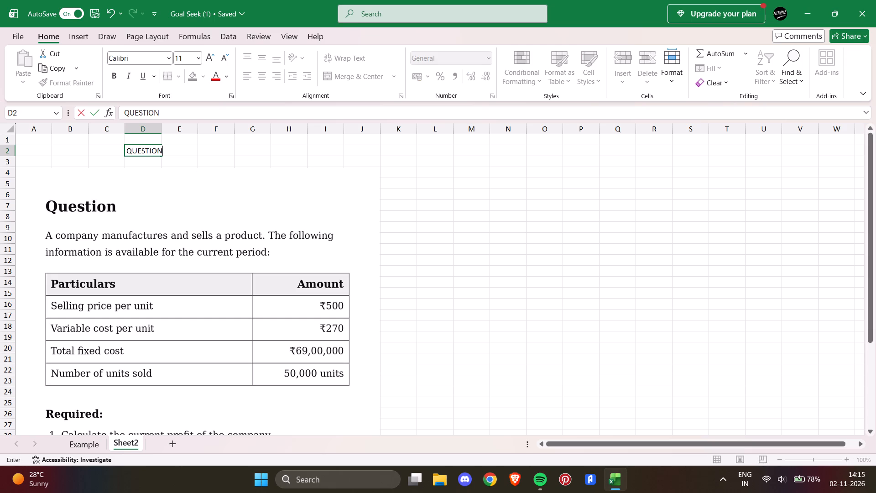
pyautogui.write('-4')
pyautogui.press('space')
pyautogui.hotkey('shift', '(')
pyautogui.press('g')
pyautogui.press('o')
pyautogui.write('al')
pyautogui.press('space')
pyautogui.write('SE')
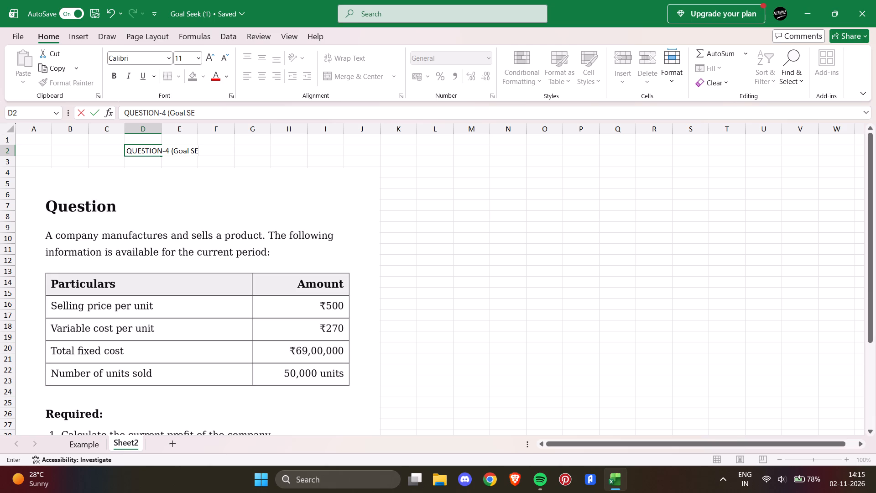
pyautogui.write('eek')
pyautogui.hotkey('shift', ')')
pyautogui.click(111, 149)
# Format the QUESTION-4 heading across D2:F2 as bold with a red fill, merged and centred.
pyautogui.moveTo(135, 149); pyautogui.dragTo(217, 151)
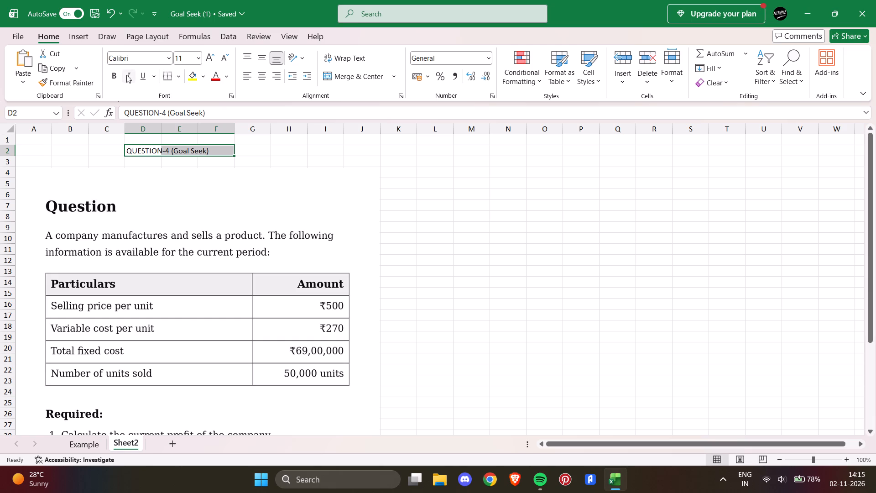
pyautogui.click(113, 75)
pyautogui.click(203, 78)
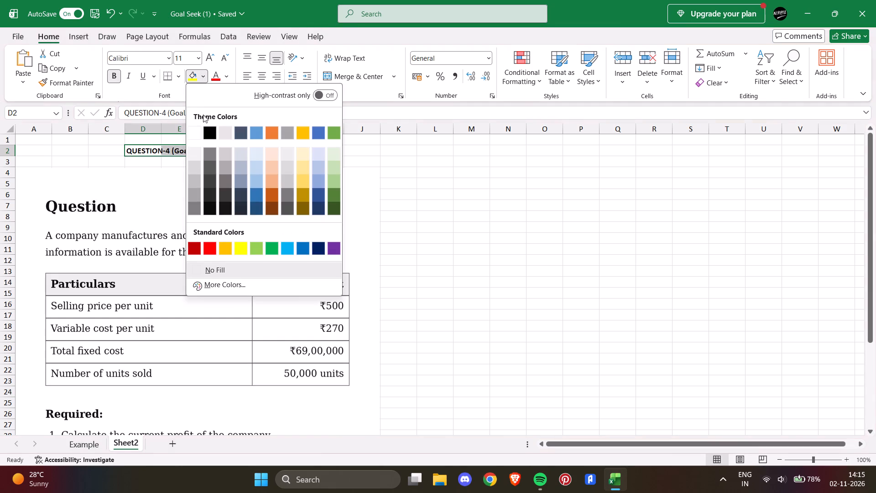
pyautogui.click(208, 246)
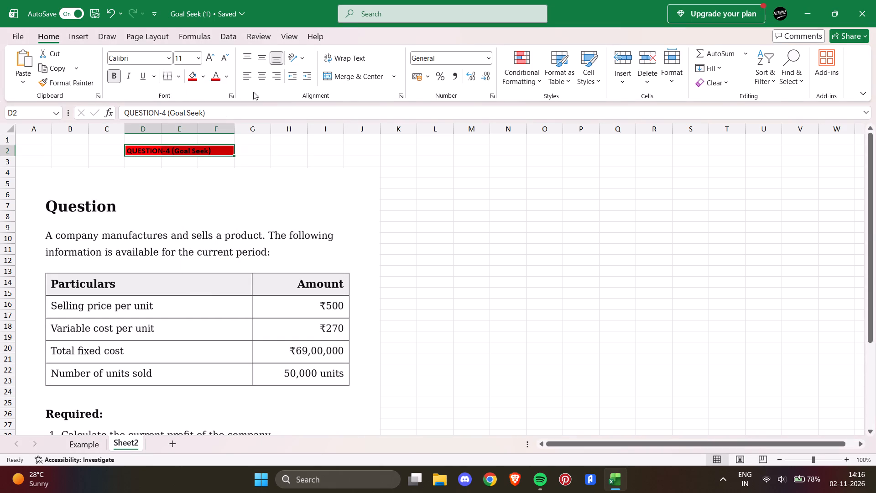
pyautogui.click(333, 77)
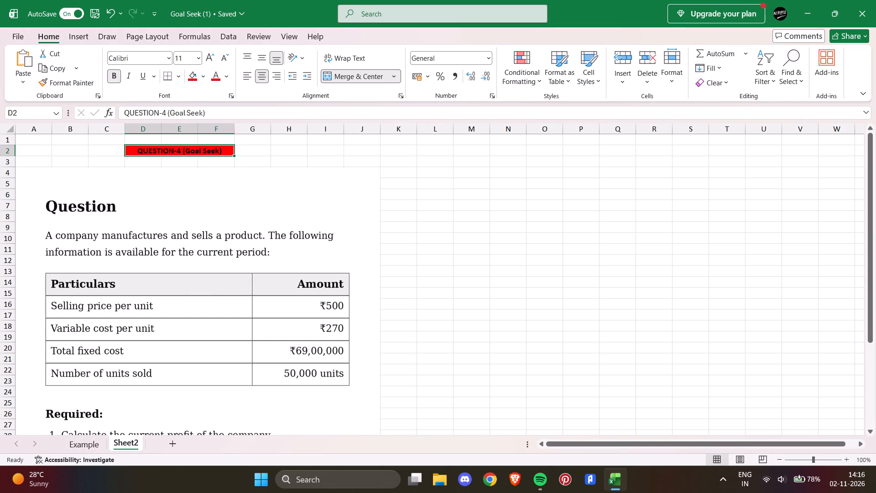
pyautogui.click(307, 160)
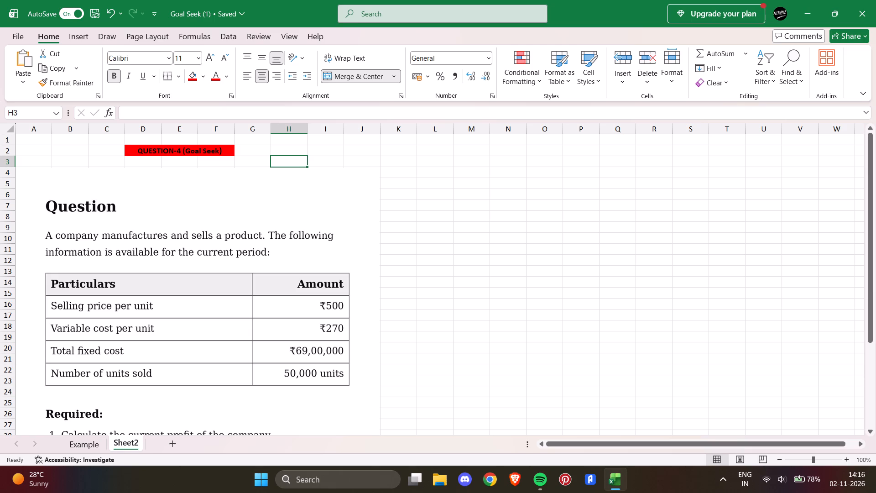
# Enter the heading "SOLUTION: Goal Seek" in cell L2, beside the question area.
pyautogui.click(431, 154)
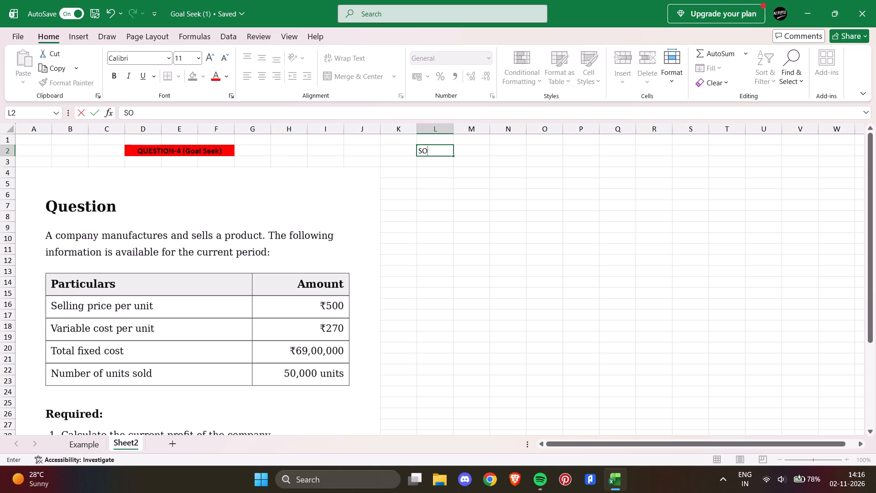
pyautogui.write('LUTION')
pyautogui.write(':')
pyautogui.press('space')
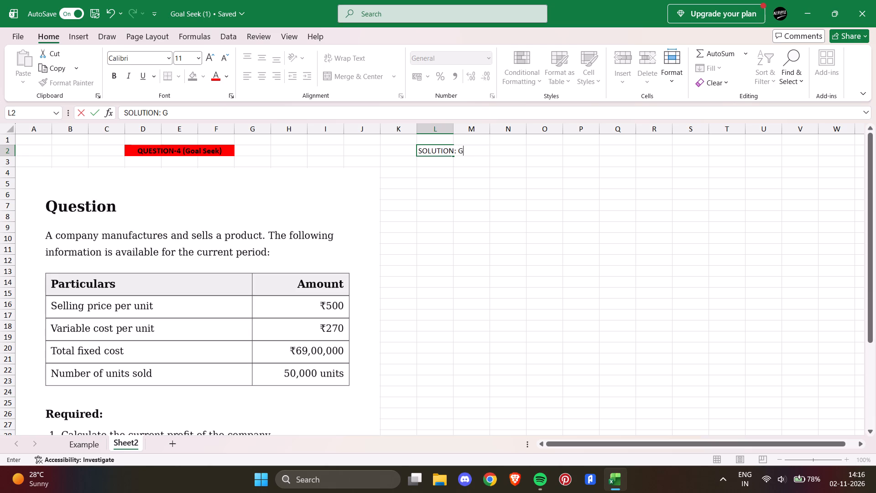
pyautogui.write('SE')
pyautogui.write('eek')
pyautogui.click(428, 159)
# Make the solution heading across L2:M2 bold.
pyautogui.moveTo(431, 151); pyautogui.dragTo(446, 151)
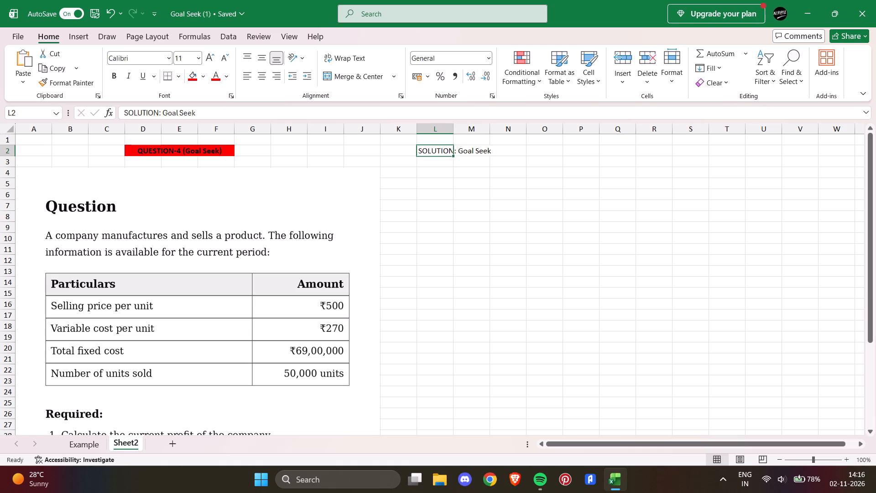
pyautogui.moveTo(446, 151); pyautogui.dragTo(476, 151)
pyautogui.click(114, 73)
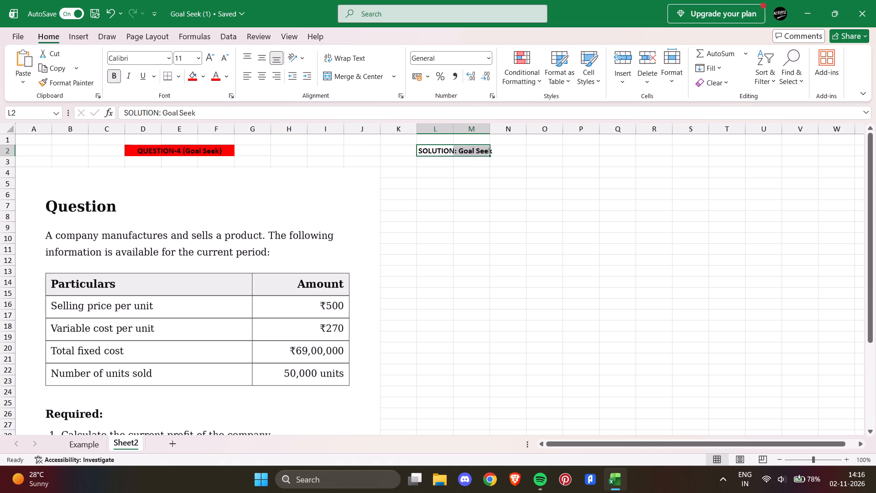
pyautogui.click(205, 74)
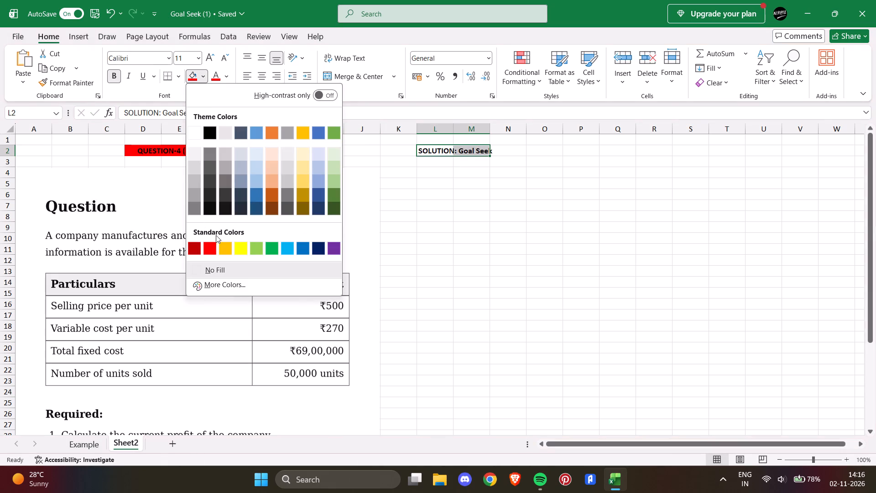
pyautogui.click(417, 192)
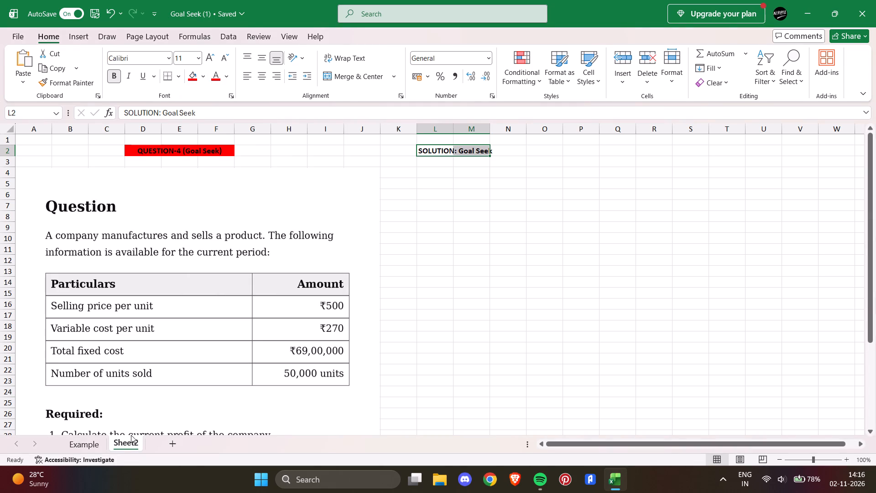
# Copy the Current Profit label and its amount from D5:D6 of the Example sheet into Sheet2 starting at L3.
pyautogui.click(90, 444)
pyautogui.scroll(1, 400, 302)
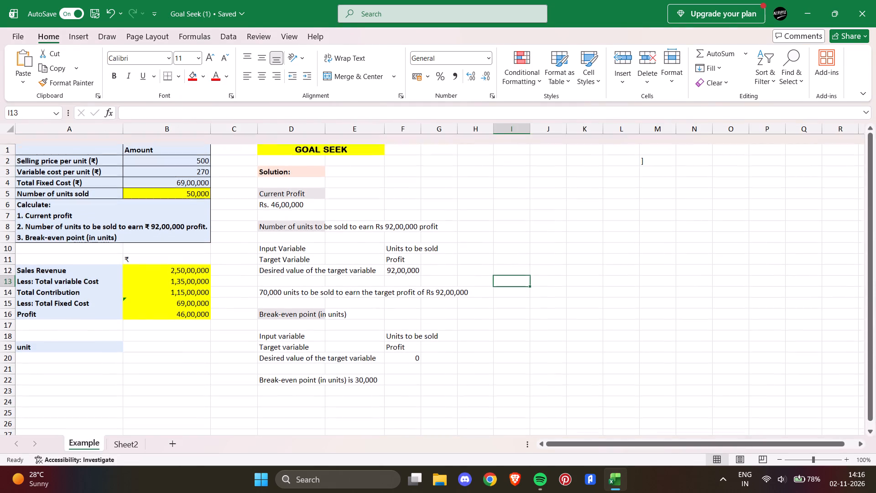
pyautogui.moveTo(265, 183); pyautogui.dragTo(280, 195)
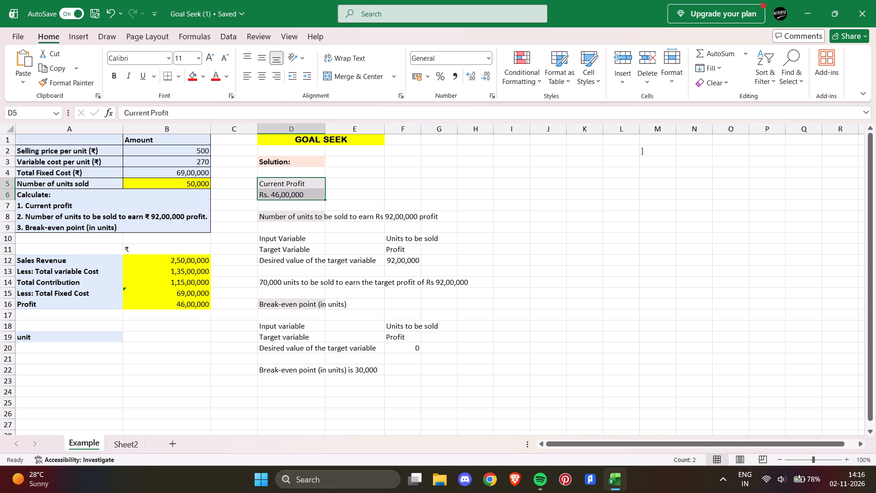
pyautogui.hotkey('ctrl', 'x')
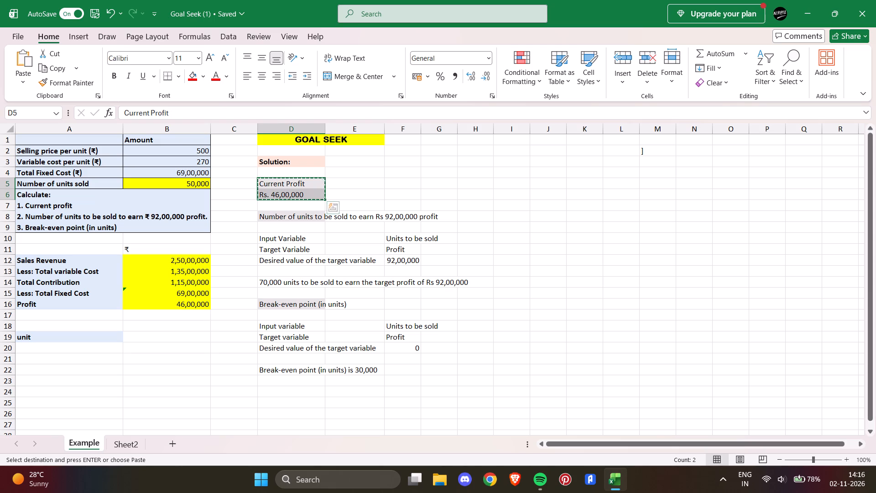
pyautogui.hotkey('ctrl', 'c')
pyautogui.click(132, 443)
pyautogui.click(436, 174)
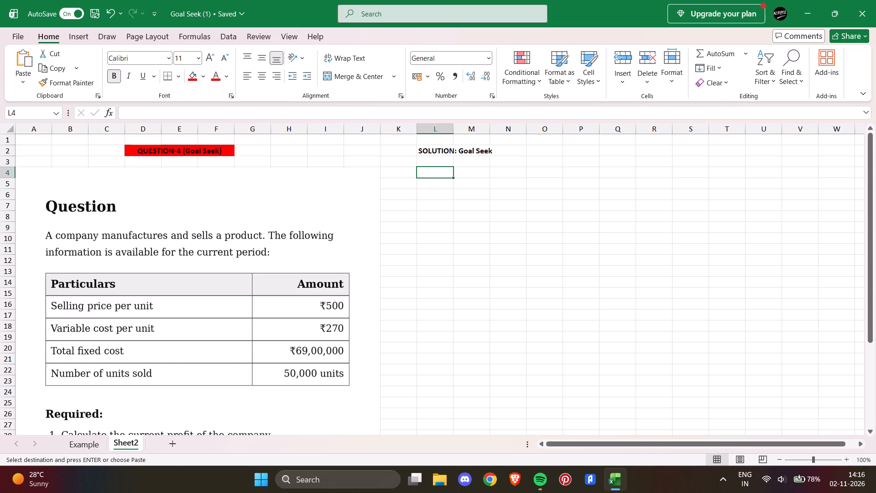
pyautogui.click(440, 162)
pyautogui.click(85, 443)
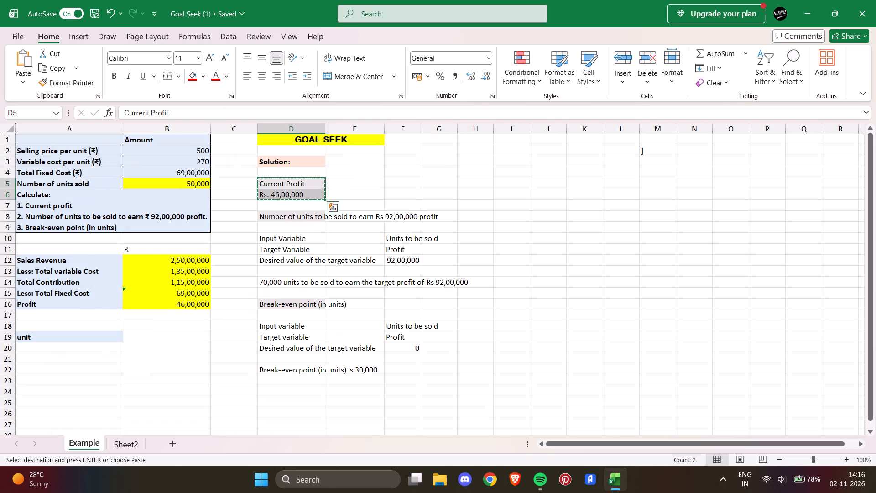
pyautogui.click(121, 447)
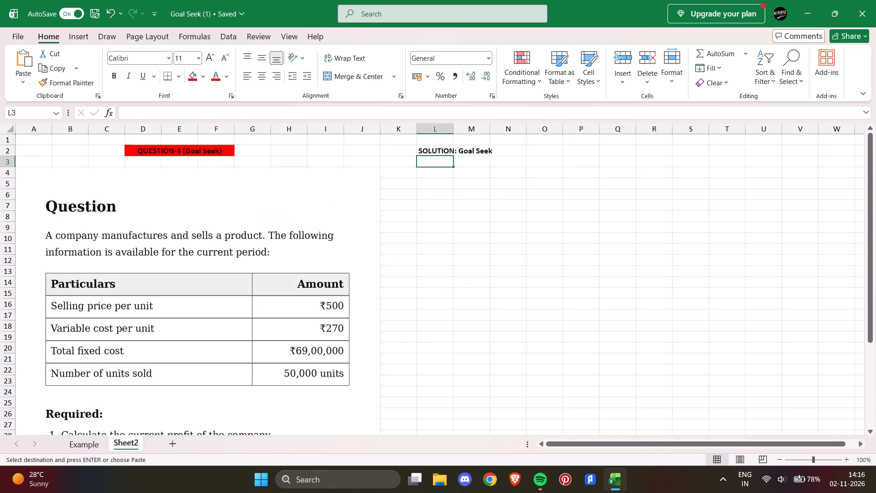
pyautogui.hotkey('ctrl', 'v')
pyautogui.click(491, 168)
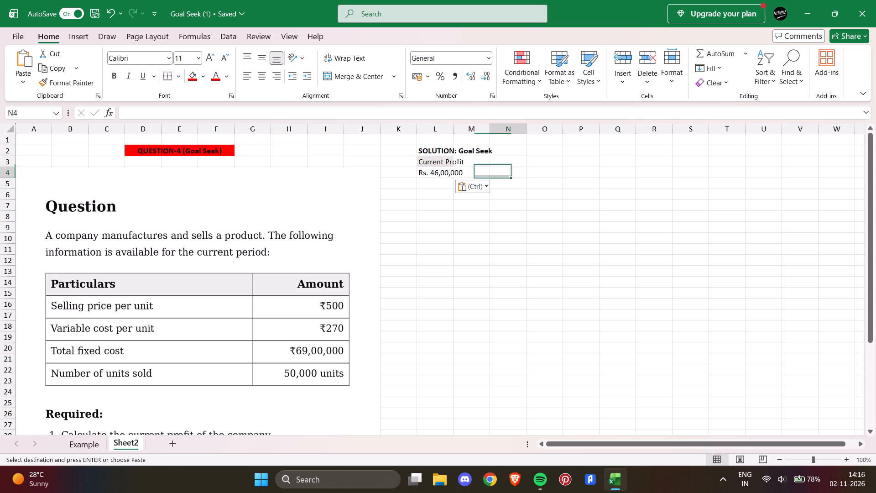
# Remove the fill colour from the Current Profit label cells L3:M3.
pyautogui.moveTo(430, 162); pyautogui.dragTo(460, 163)
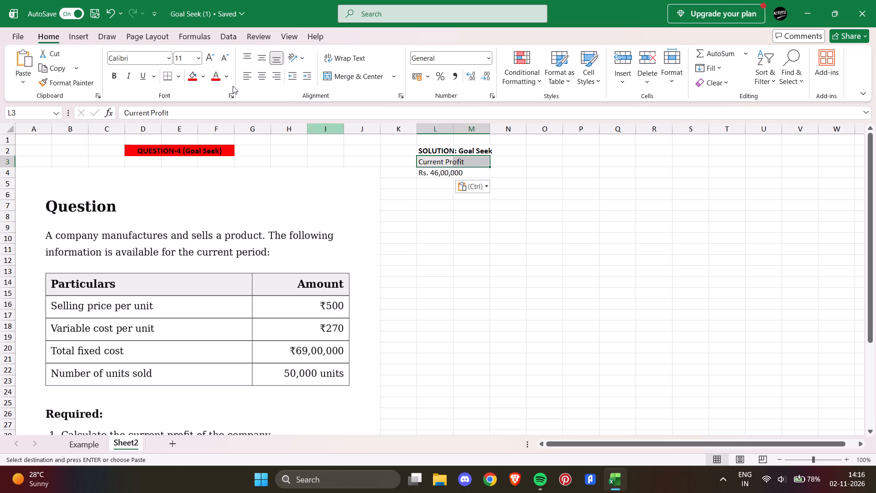
pyautogui.click(204, 74)
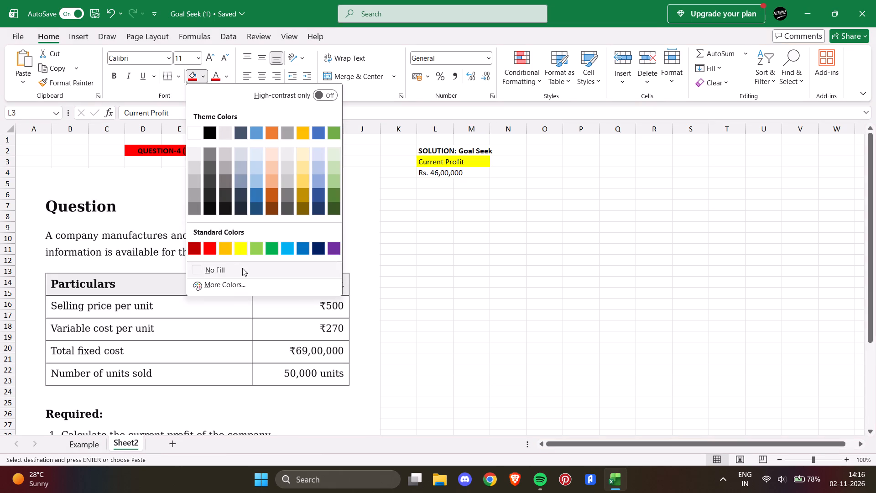
pyautogui.click(242, 268)
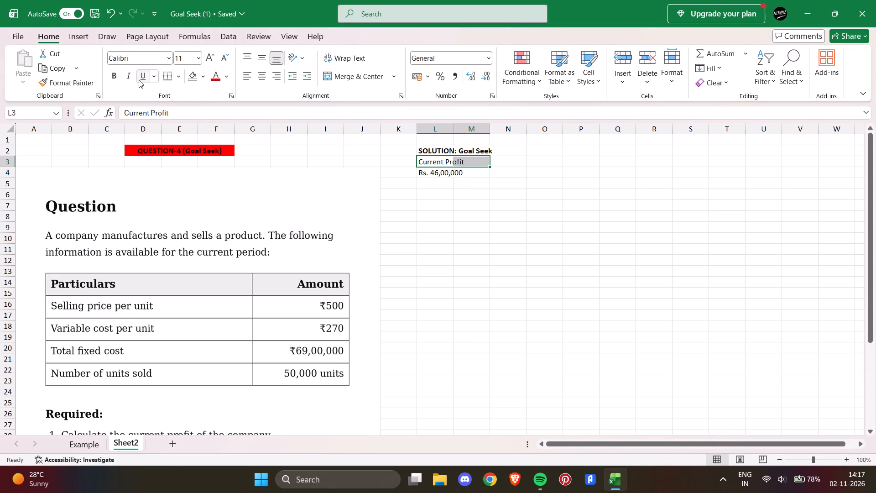
# Make the Current Profit label across L3:M3 bold.
pyautogui.click(112, 73)
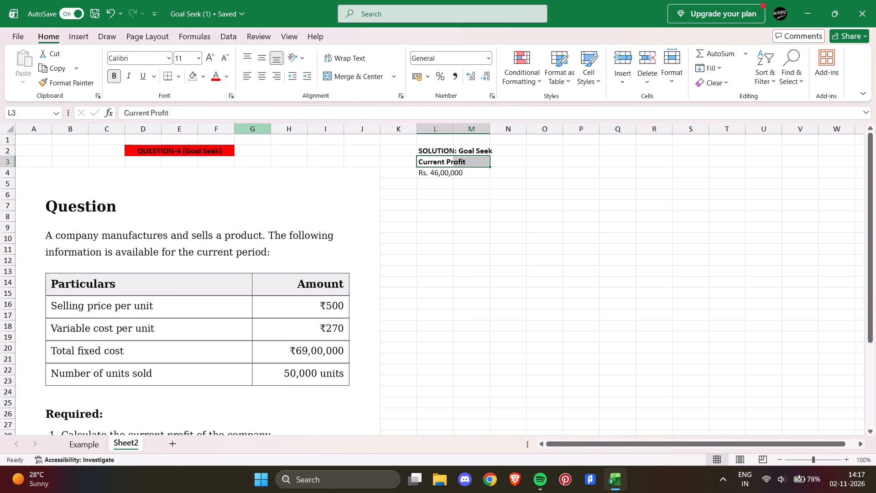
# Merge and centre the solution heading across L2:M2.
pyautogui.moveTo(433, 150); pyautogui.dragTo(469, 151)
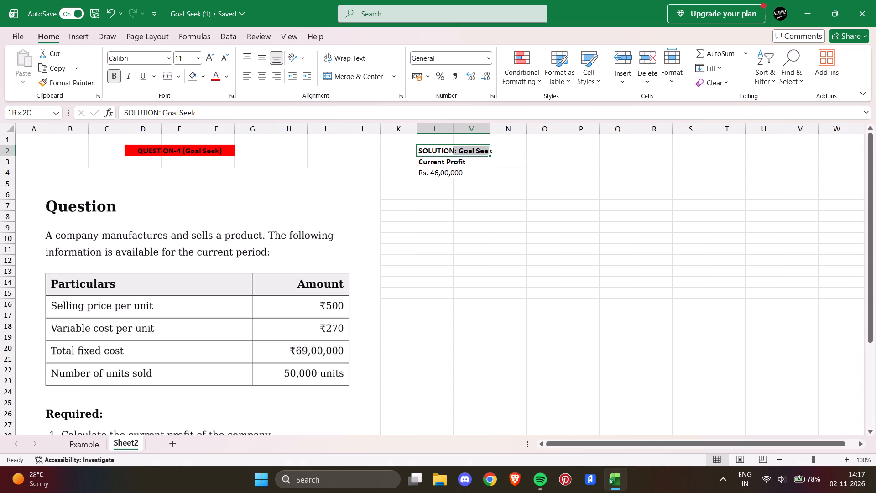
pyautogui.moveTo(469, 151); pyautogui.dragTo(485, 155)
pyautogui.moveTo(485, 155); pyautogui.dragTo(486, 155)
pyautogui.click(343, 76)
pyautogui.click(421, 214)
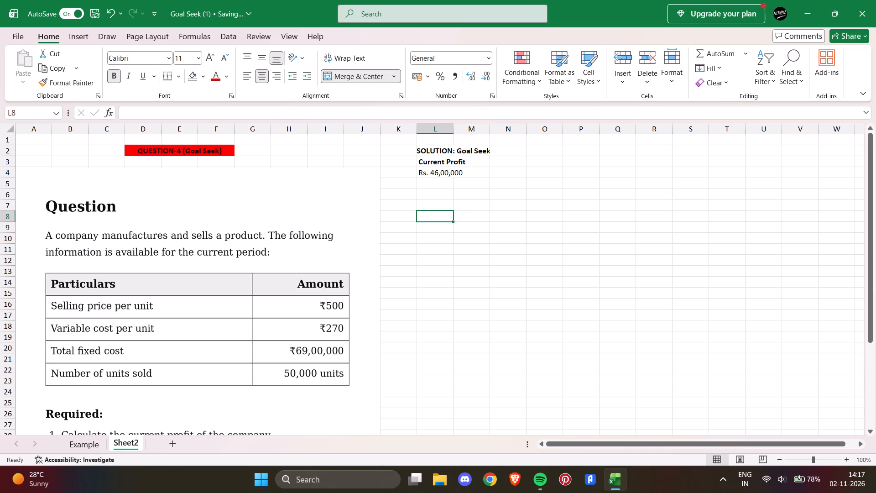
# Merge and centre the solution heading across the wider range L2:N2.
pyautogui.moveTo(426, 152); pyautogui.dragTo(451, 152)
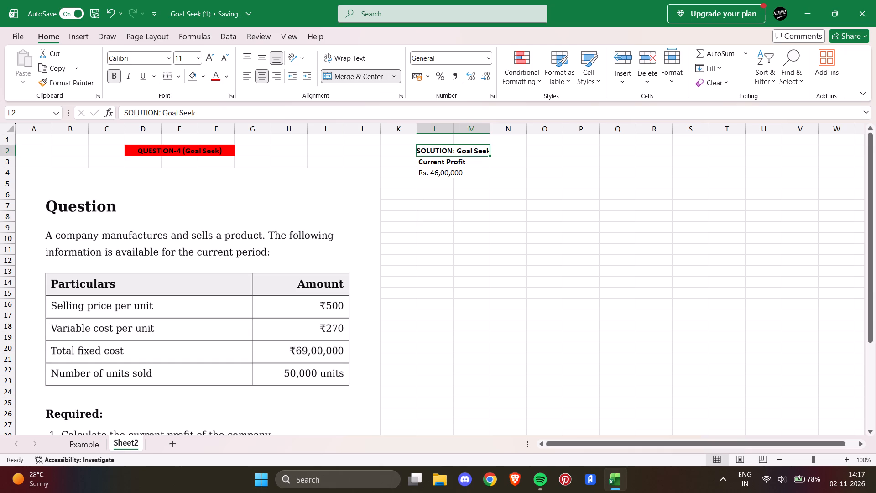
pyautogui.moveTo(424, 153); pyautogui.dragTo(499, 151)
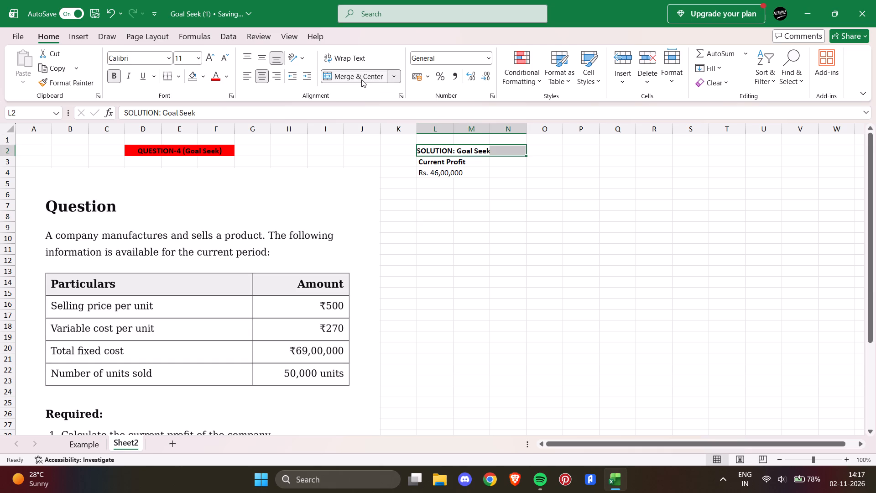
pyautogui.click(358, 77)
pyautogui.click(520, 172)
pyautogui.moveTo(427, 153); pyautogui.dragTo(499, 151)
pyautogui.click(345, 77)
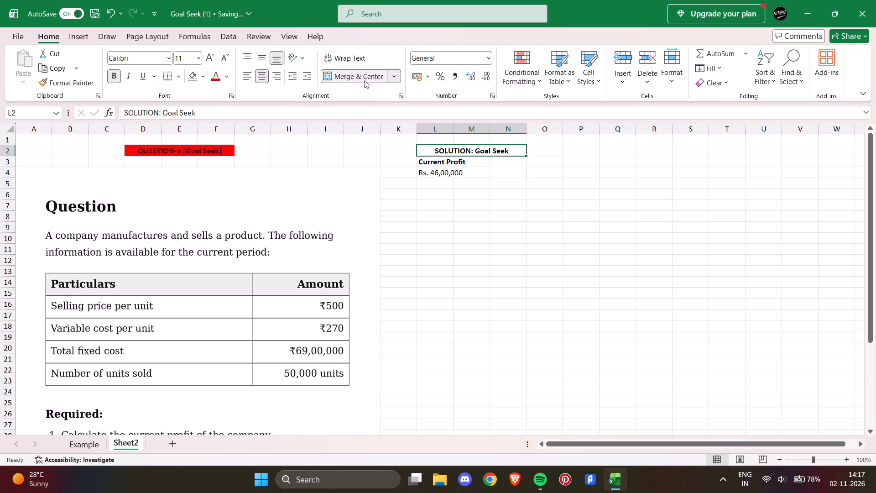
# Fill the merged solution heading with the standard yellow colour.
pyautogui.click(201, 81)
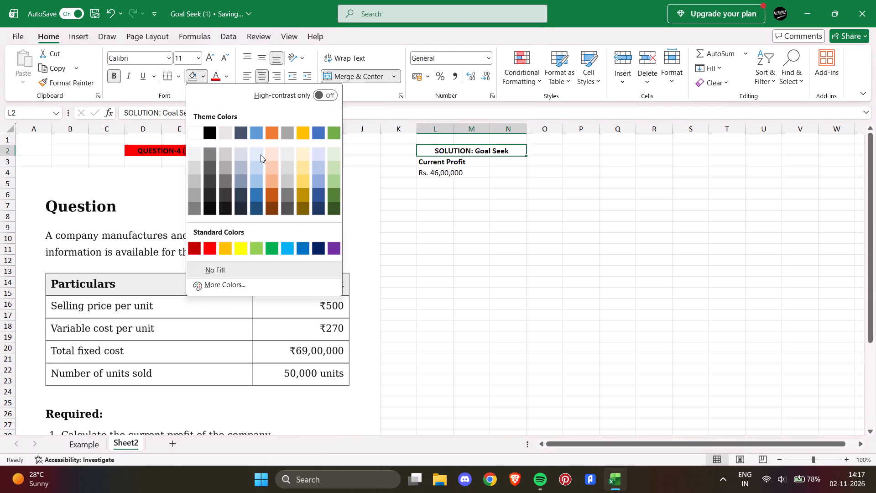
pyautogui.click(246, 245)
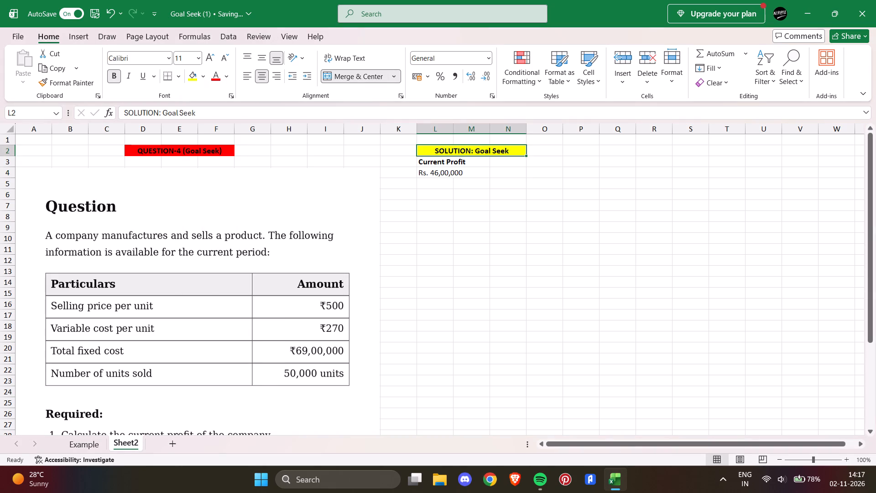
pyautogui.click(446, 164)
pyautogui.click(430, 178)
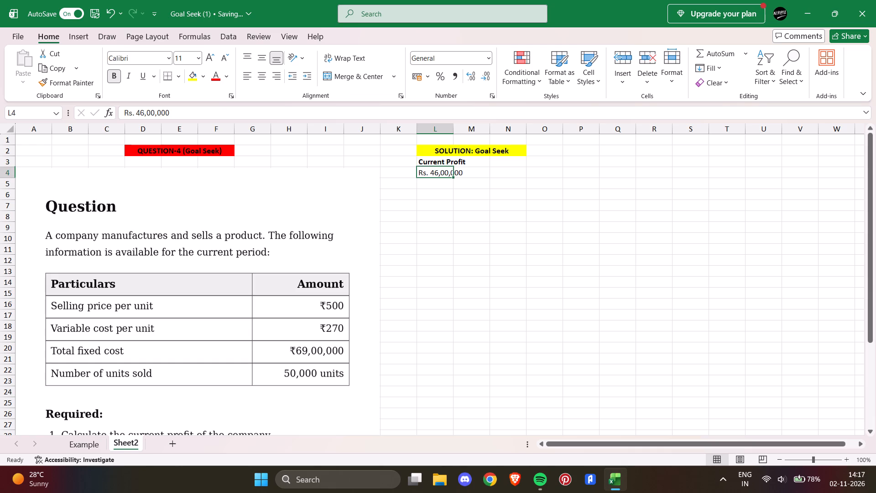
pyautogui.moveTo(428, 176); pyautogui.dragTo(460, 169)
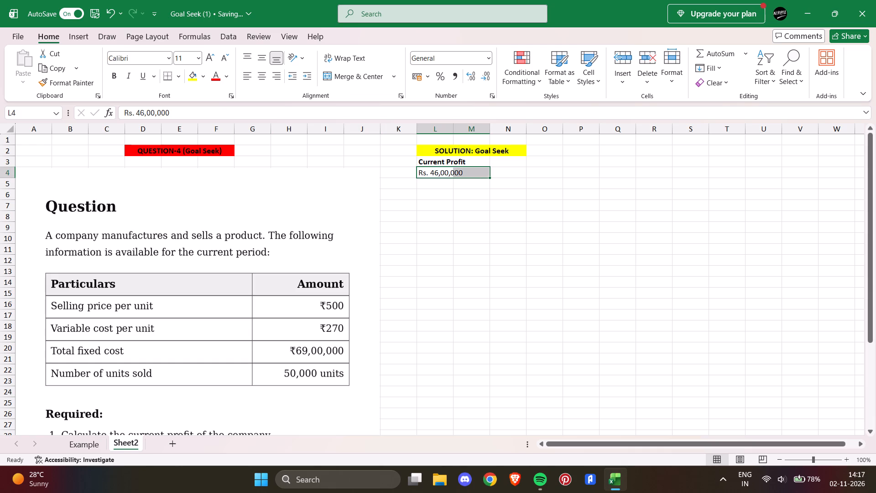
# Copy the "Number of units to be sold to earn Rs 92,00,000 profit" line from D8:G8 of the Example sheet into Sheet2 at L6.
pyautogui.click(89, 443)
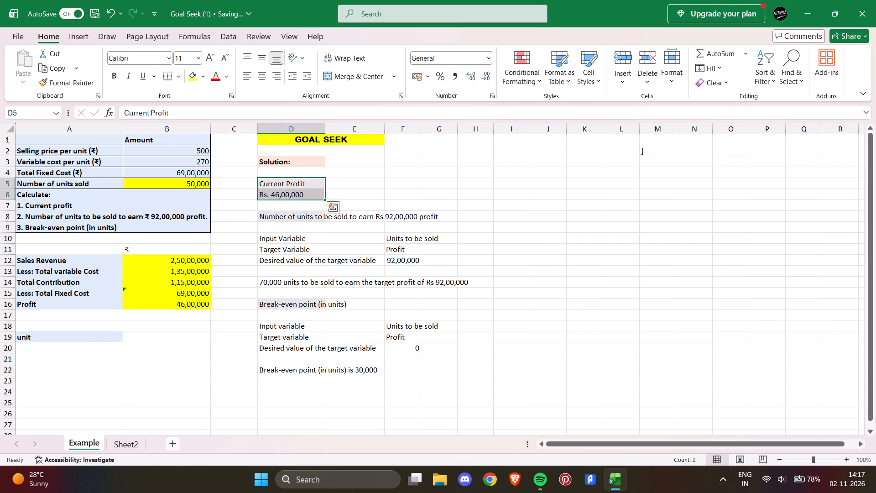
pyautogui.moveTo(268, 218); pyautogui.dragTo(414, 219)
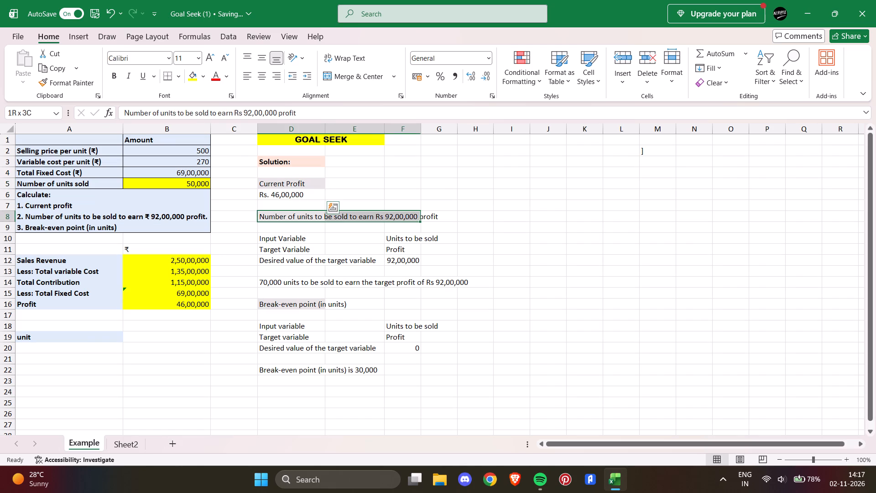
pyautogui.moveTo(414, 219); pyautogui.dragTo(425, 217)
pyautogui.hotkey('ctrl', 'c')
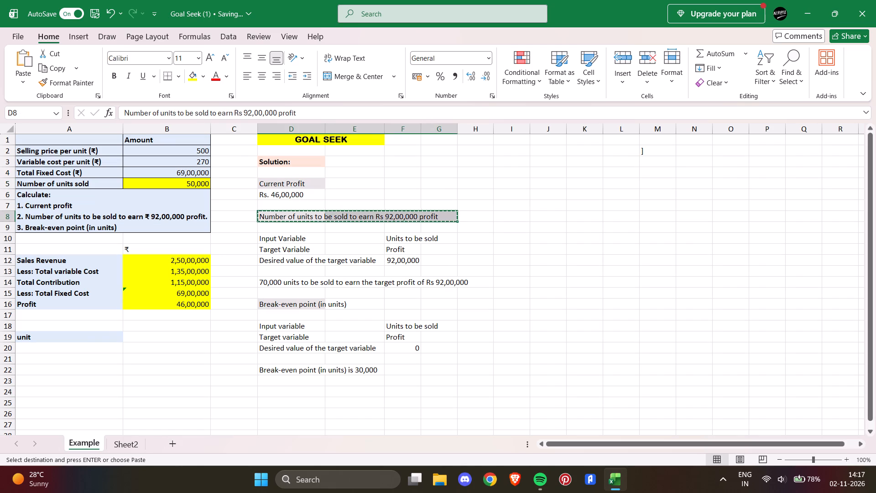
pyautogui.click(134, 440)
pyautogui.click(446, 194)
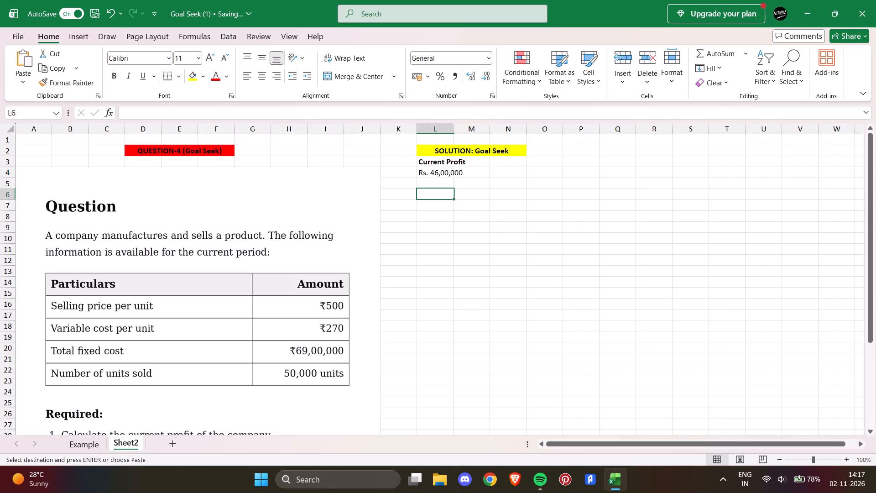
pyautogui.hotkey('ctrl', 'v')
pyautogui.click(610, 172)
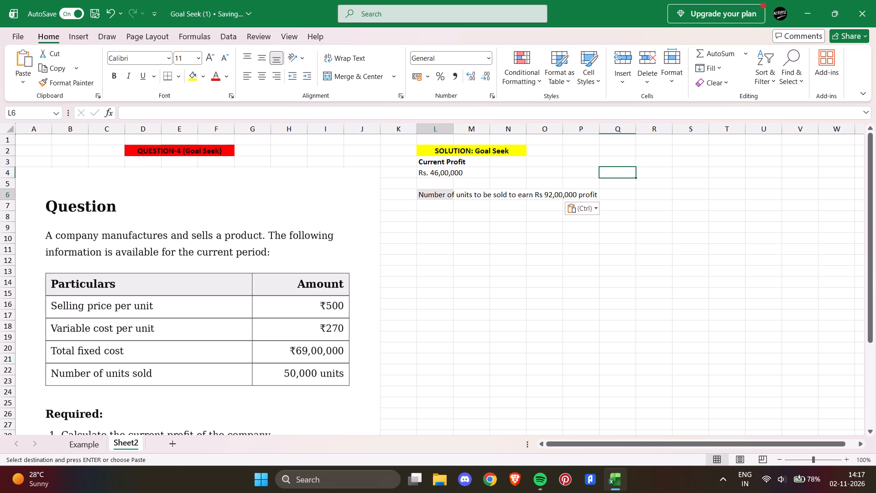
# Remove the fill colour from cell L6, where the units-to-be-sold line starts.
pyautogui.click(438, 191)
pyautogui.click(205, 76)
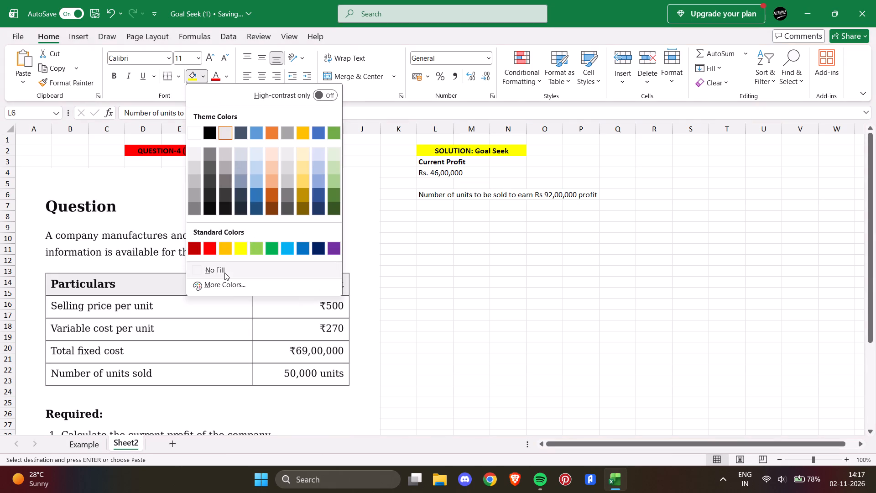
pyautogui.click(224, 272)
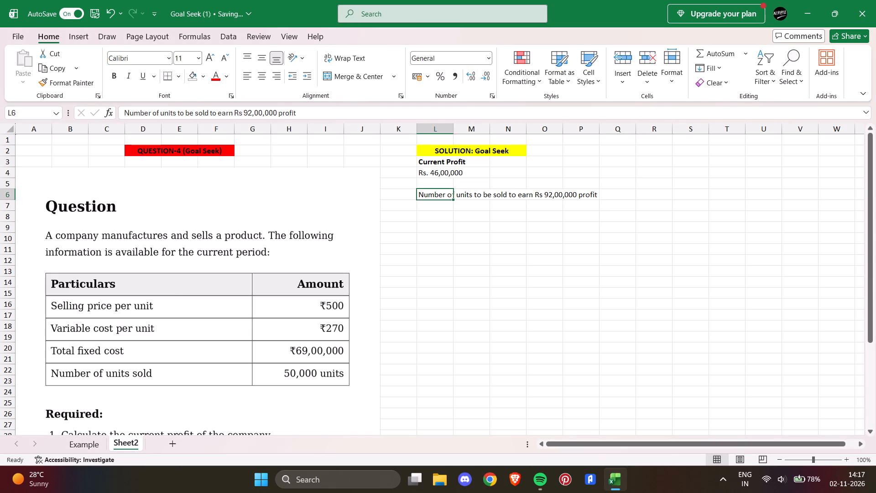
# Make the units-to-be-sold line across L6:P6 bold.
pyautogui.moveTo(426, 195); pyautogui.dragTo(569, 196)
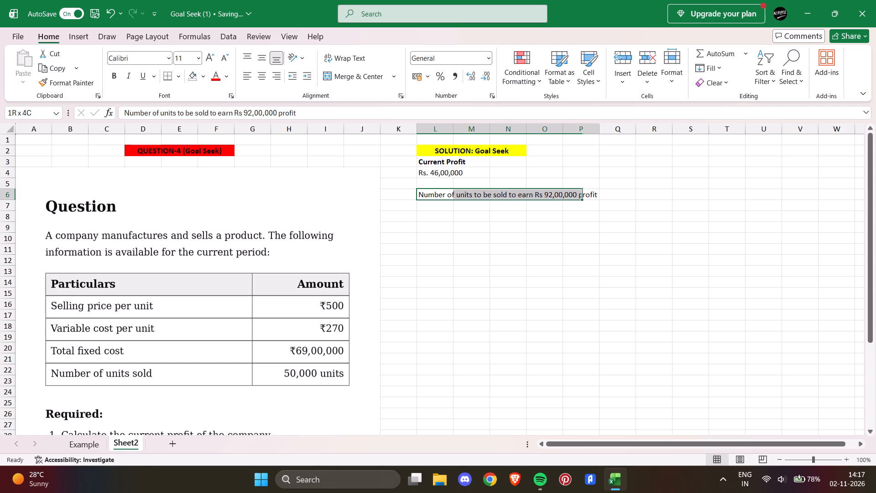
pyautogui.moveTo(569, 196); pyautogui.dragTo(582, 197)
pyautogui.click(116, 76)
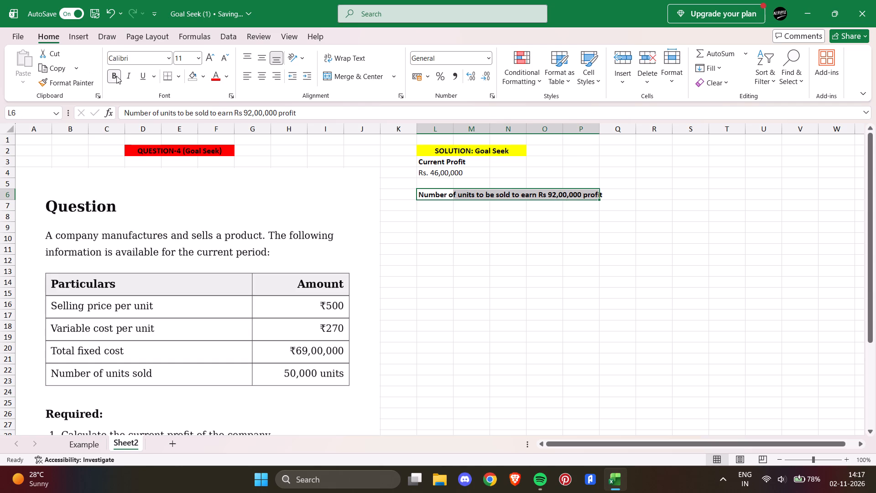
# Copy the Input Variable, Target Variable and Desired value labels from D10:E12 of the Example sheet into Sheet2 starting at L7.
pyautogui.click(86, 444)
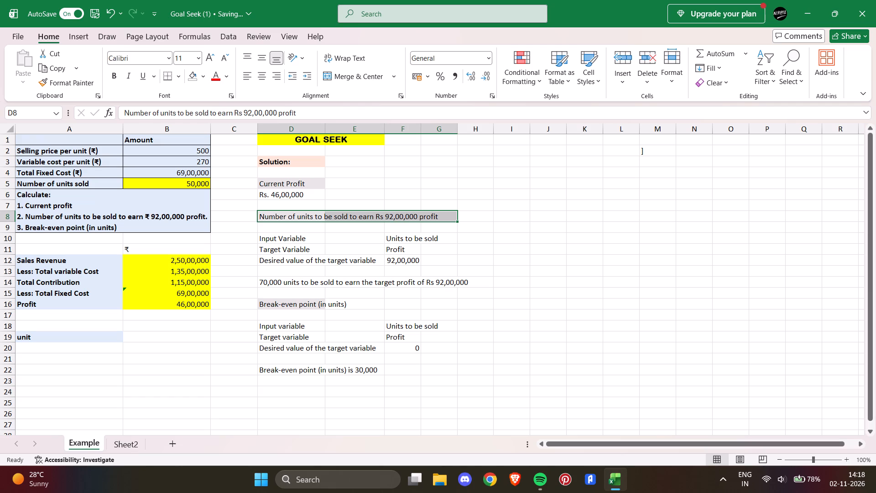
pyautogui.moveTo(263, 242); pyautogui.dragTo(336, 257)
pyautogui.hotkey('ctrl', 'c')
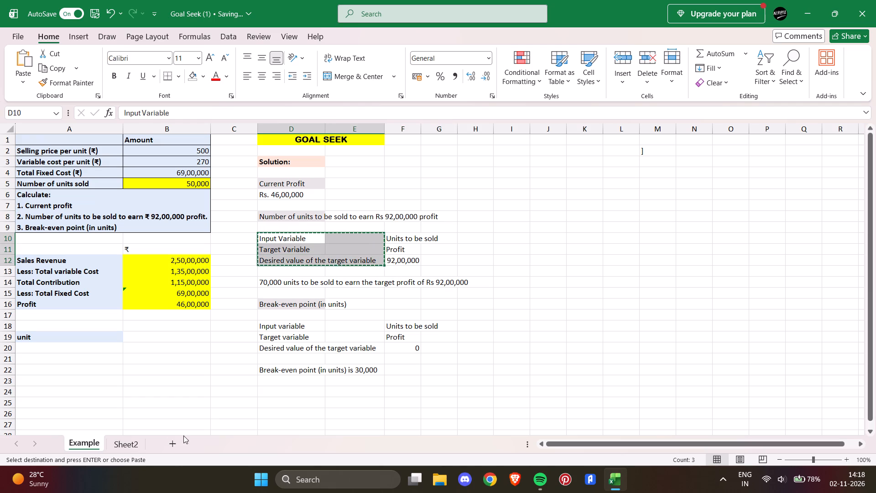
pyautogui.click(134, 441)
pyautogui.click(433, 205)
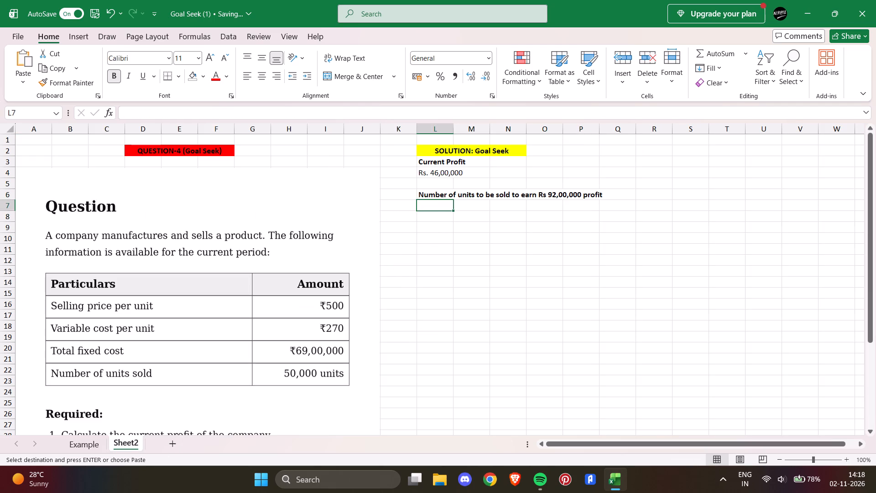
pyautogui.hotkey('ctrl', 'v')
pyautogui.click(527, 210)
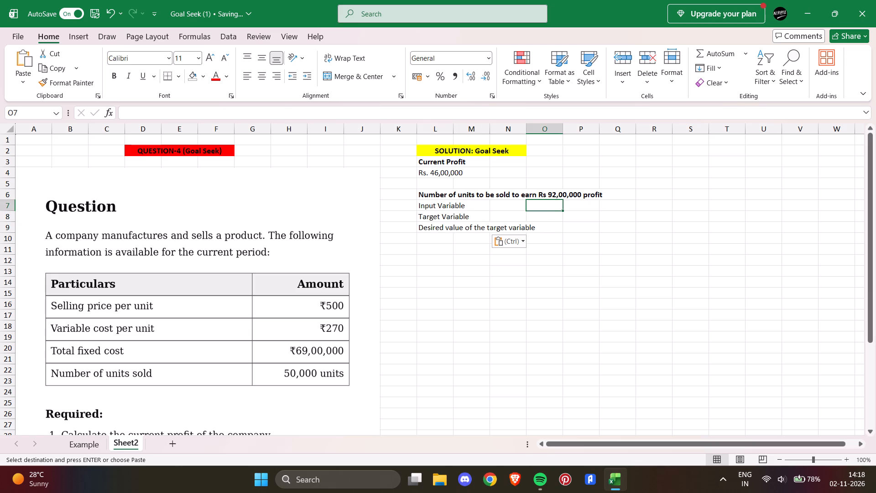
# Italicise the bold units-to-be-sold line across L6:P6.
pyautogui.moveTo(424, 194); pyautogui.dragTo(547, 194)
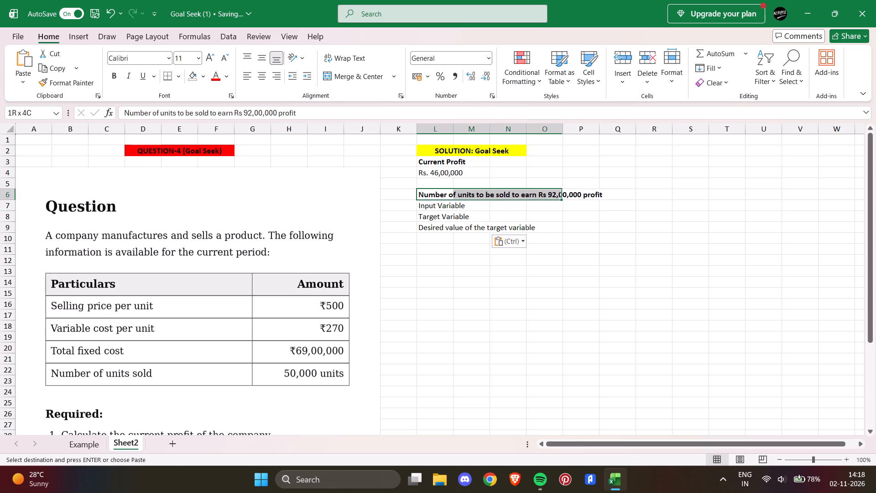
pyautogui.moveTo(547, 194); pyautogui.dragTo(579, 194)
pyautogui.click(131, 79)
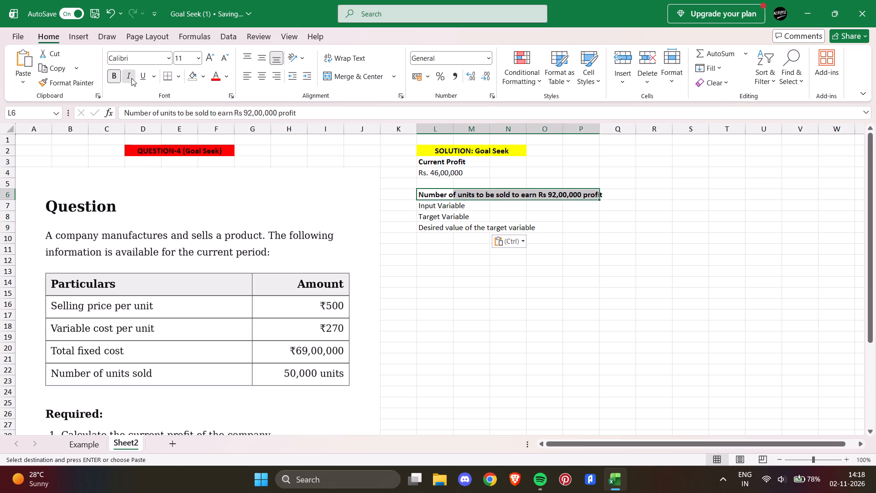
# Copy the matching entries Units to be sold, Profit and 92,00,000 from F10:G12 of the Example sheet into Sheet2 starting at P7.
pyautogui.click(97, 442)
pyautogui.moveTo(391, 237); pyautogui.dragTo(418, 246)
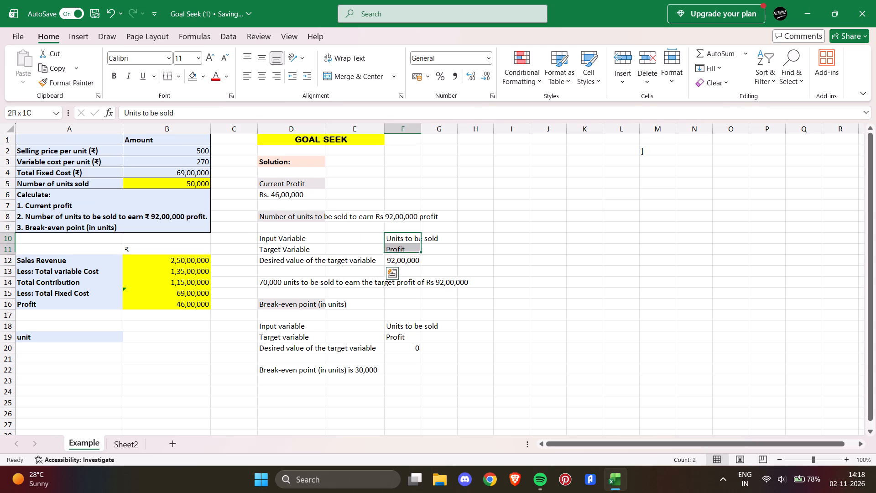
pyautogui.moveTo(418, 246); pyautogui.dragTo(433, 256)
pyautogui.hotkey('ctrl', 'c')
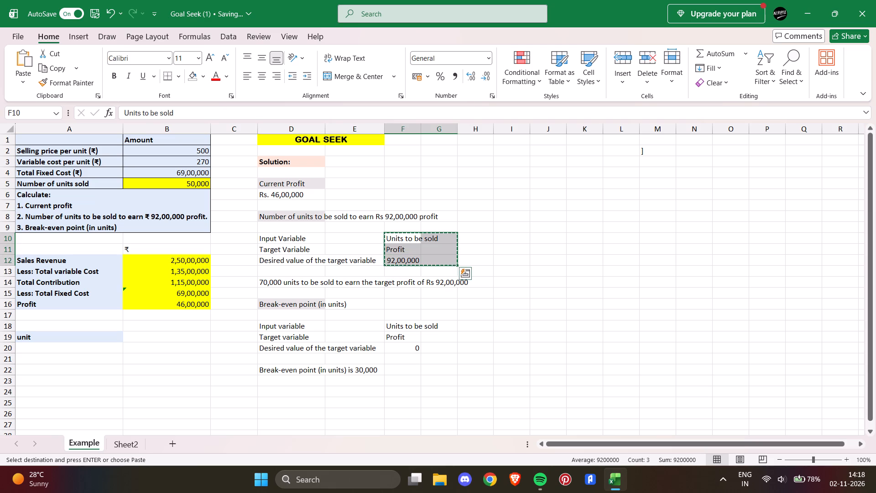
pyautogui.click(138, 444)
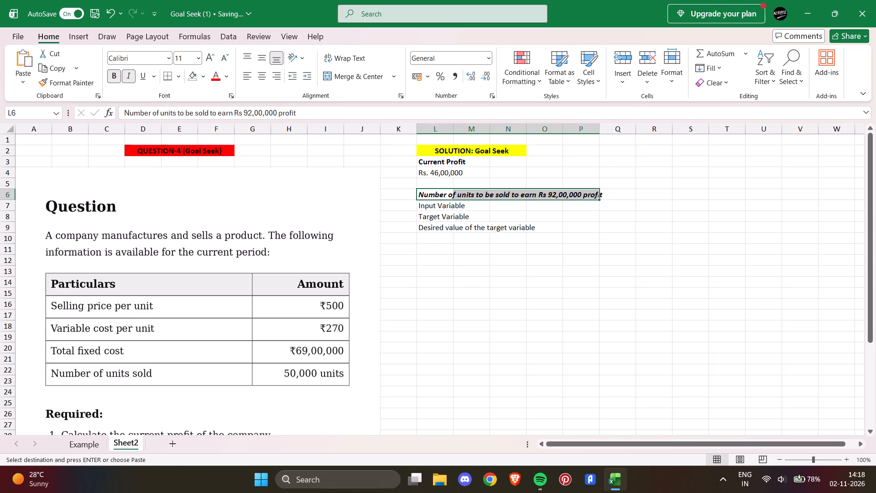
pyautogui.click(573, 208)
pyautogui.hotkey('ctrl', 'v')
pyautogui.click(679, 212)
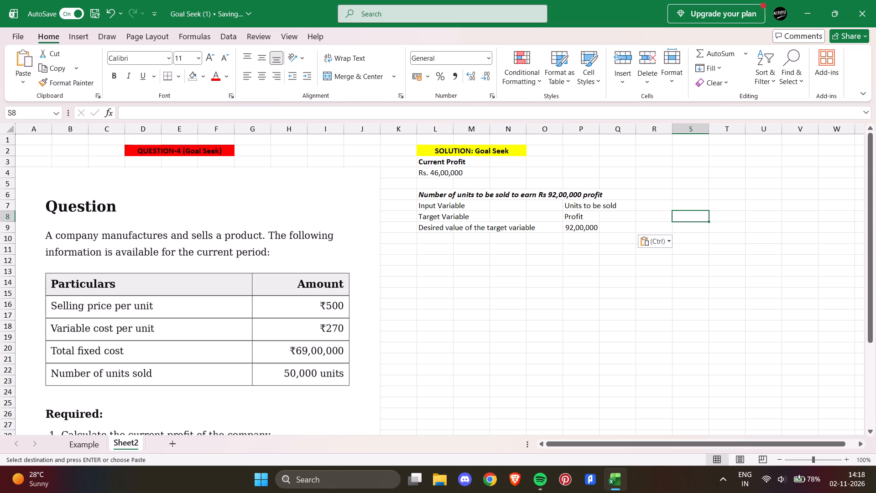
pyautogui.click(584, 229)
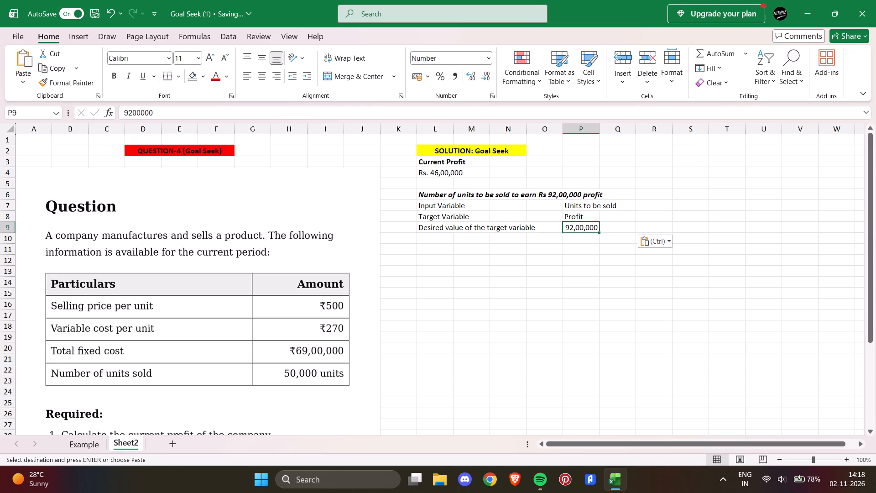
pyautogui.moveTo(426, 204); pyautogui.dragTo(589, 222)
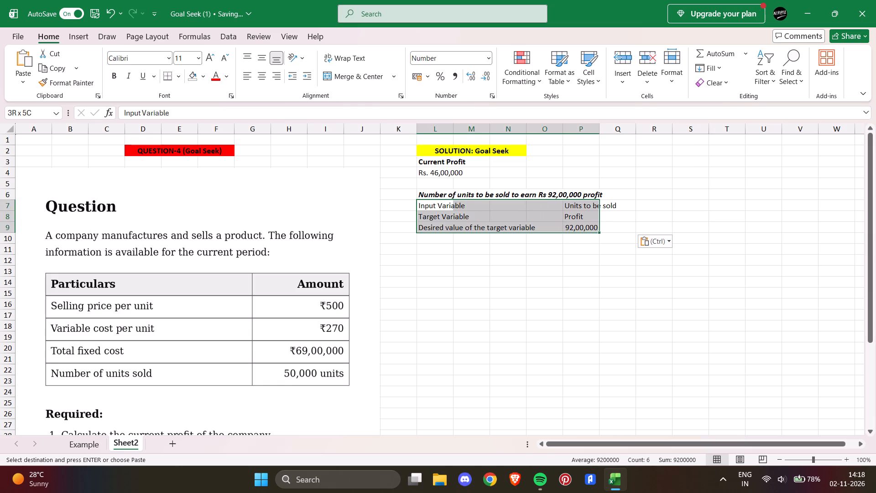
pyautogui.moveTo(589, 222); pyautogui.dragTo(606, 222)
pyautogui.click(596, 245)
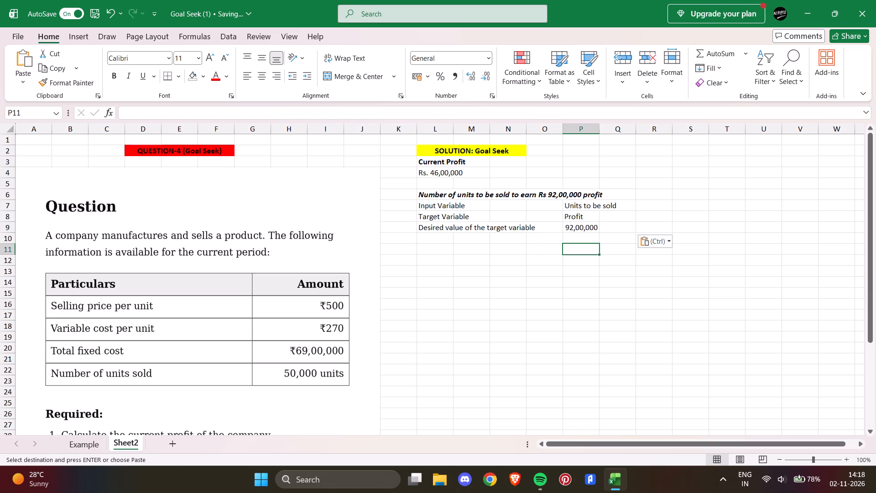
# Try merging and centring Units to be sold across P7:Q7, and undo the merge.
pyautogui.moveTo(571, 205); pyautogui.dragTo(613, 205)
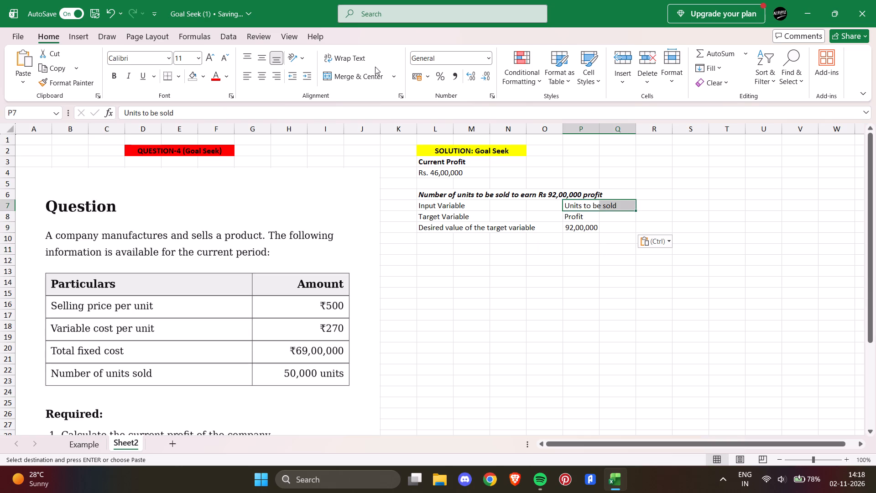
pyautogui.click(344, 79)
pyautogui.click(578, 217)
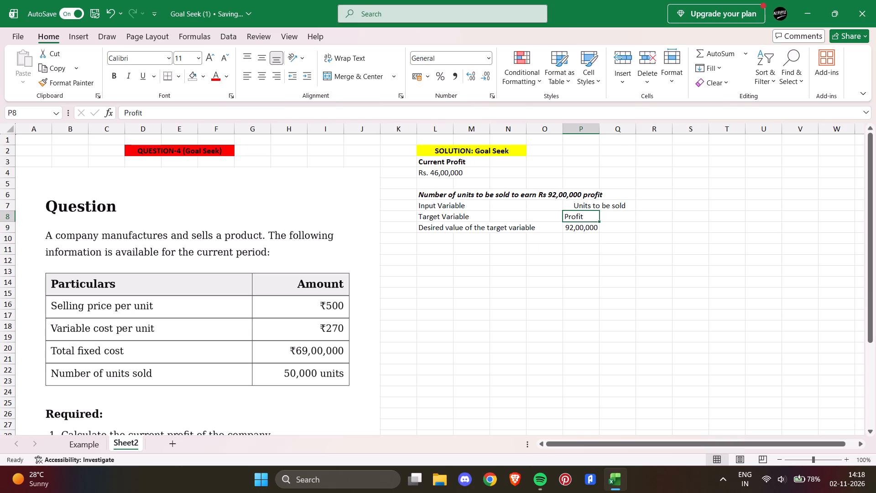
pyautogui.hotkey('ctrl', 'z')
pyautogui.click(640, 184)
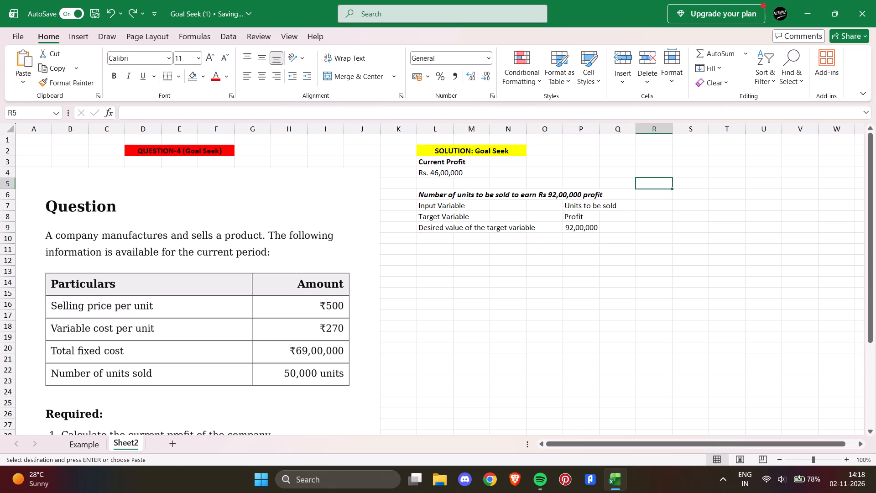
# Apply thick outside borders around L7:Q9 and around its value columns P7:Q9.
pyautogui.moveTo(427, 203); pyautogui.dragTo(618, 230)
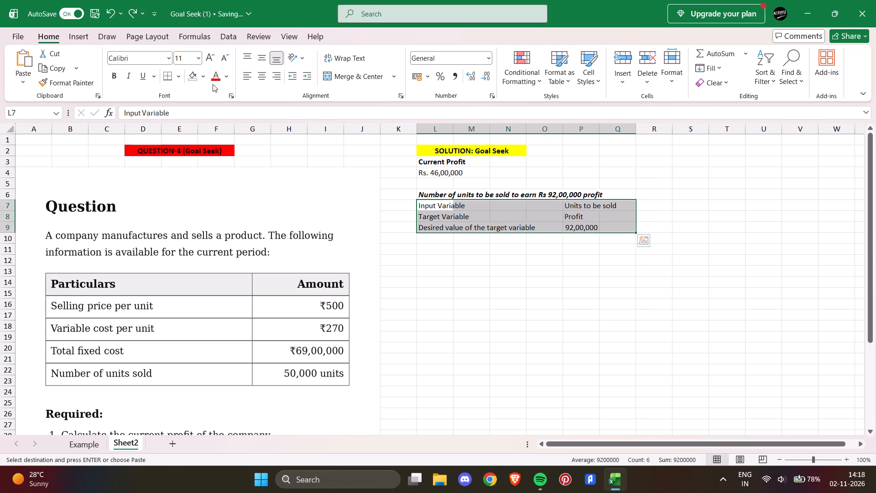
pyautogui.click(180, 76)
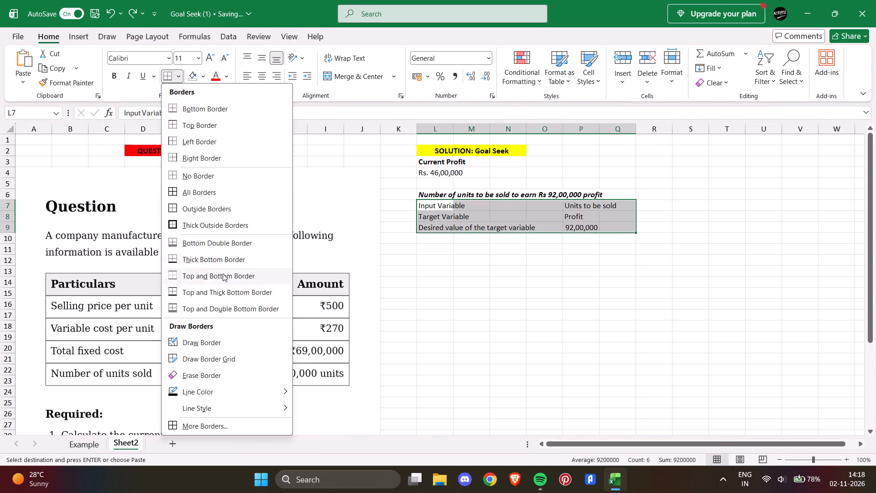
pyautogui.click(206, 226)
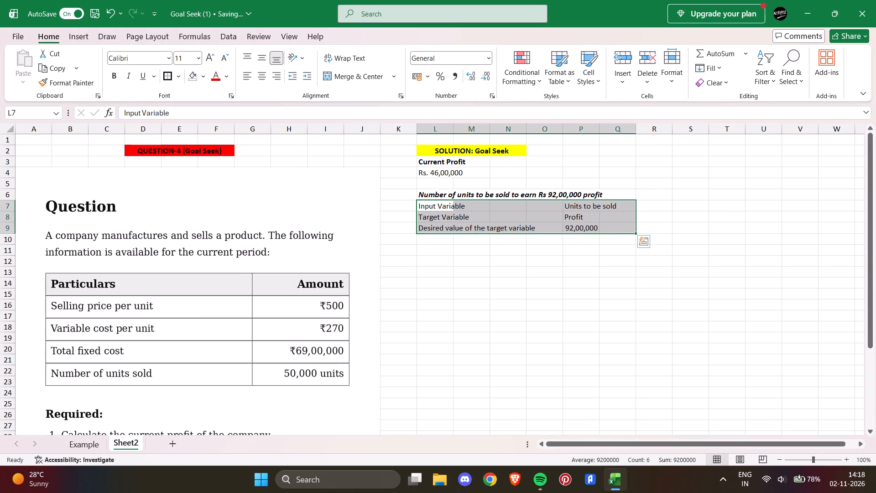
pyautogui.moveTo(564, 204); pyautogui.dragTo(605, 229)
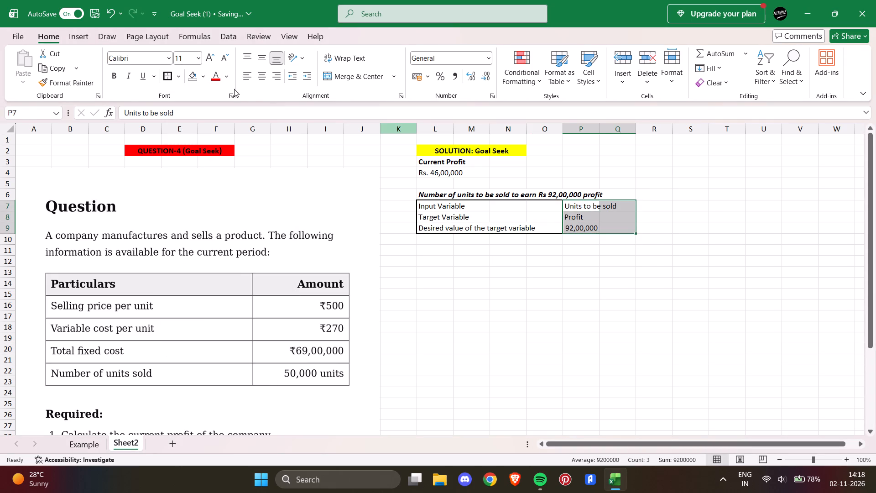
pyautogui.click(173, 77)
pyautogui.click(545, 274)
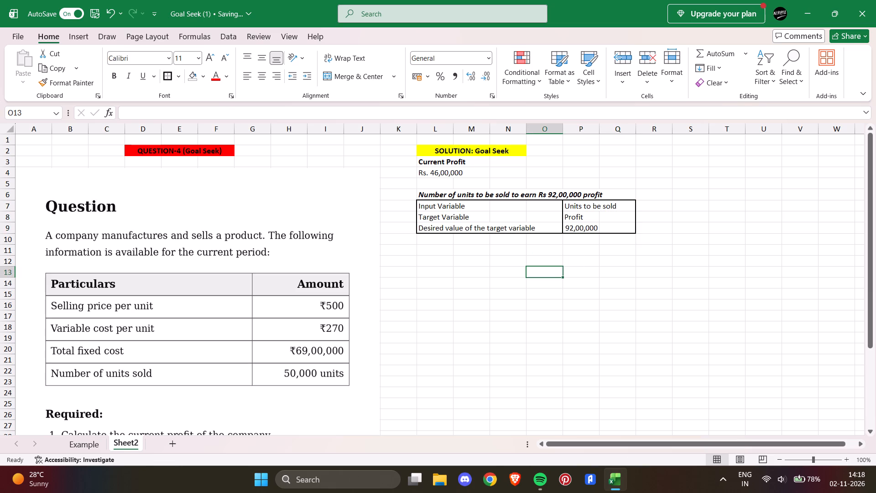
# Merge and centre Units to be sold, Profit and 92,00,000 row by row across columns P and Q in rows 7 to 9.
pyautogui.moveTo(569, 205); pyautogui.dragTo(611, 205)
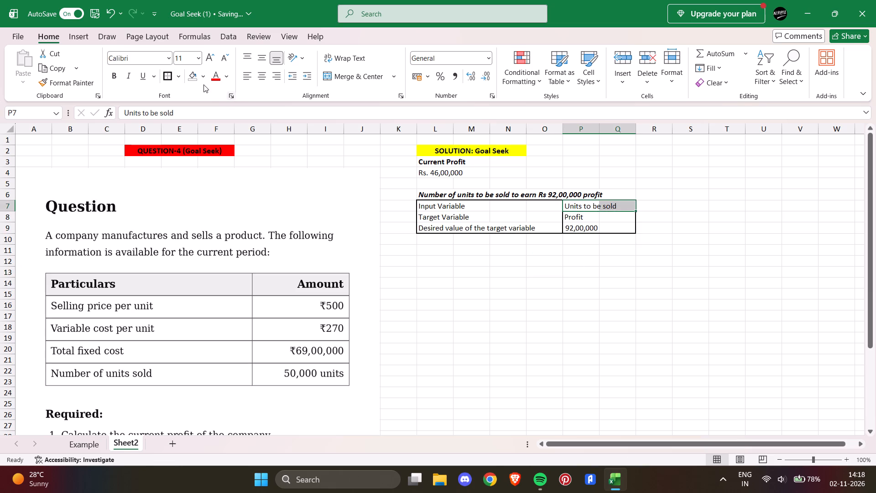
pyautogui.click(349, 81)
pyautogui.moveTo(563, 214); pyautogui.dragTo(614, 221)
pyautogui.moveTo(568, 213); pyautogui.dragTo(609, 219)
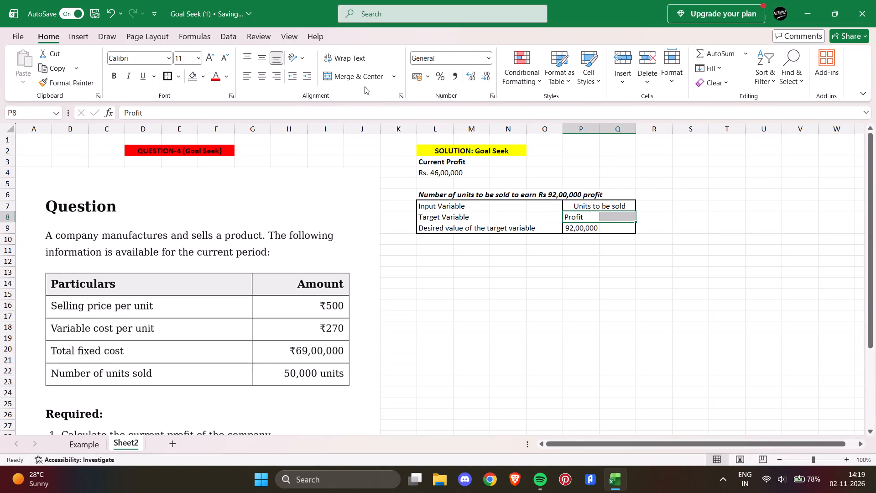
pyautogui.click(354, 81)
pyautogui.moveTo(570, 229); pyautogui.dragTo(615, 229)
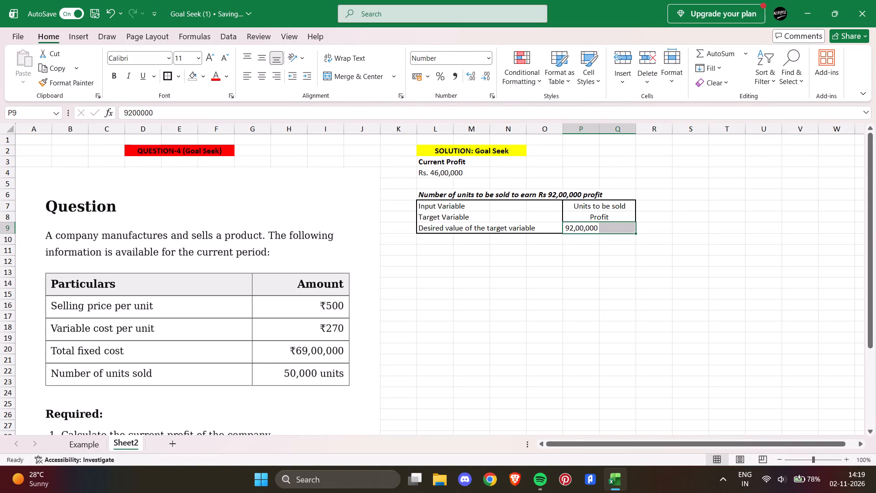
pyautogui.click(353, 82)
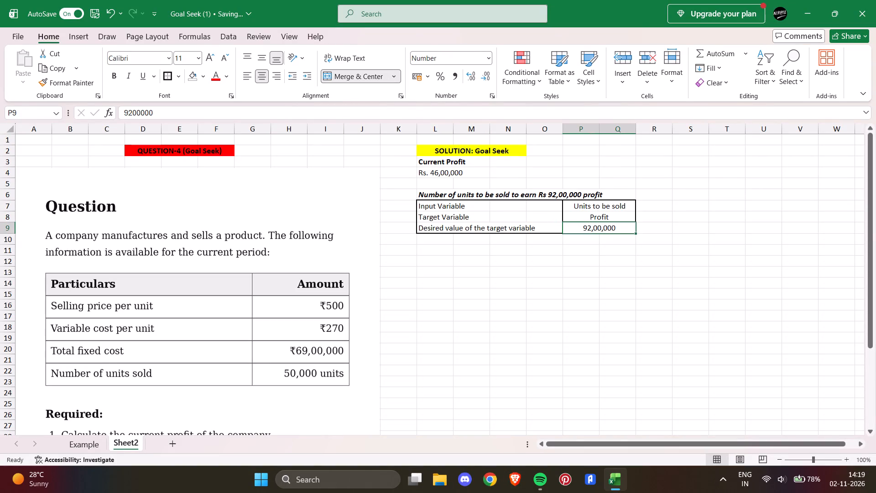
pyautogui.click(589, 245)
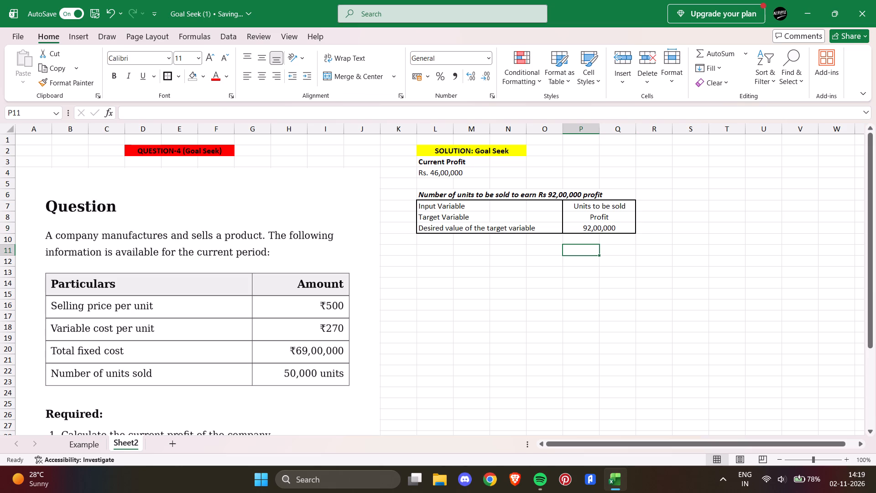
# Copy the 70,000 units target profit sentence from D14:H14 of the Example sheet into Sheet2 starting at L11.
pyautogui.click(100, 443)
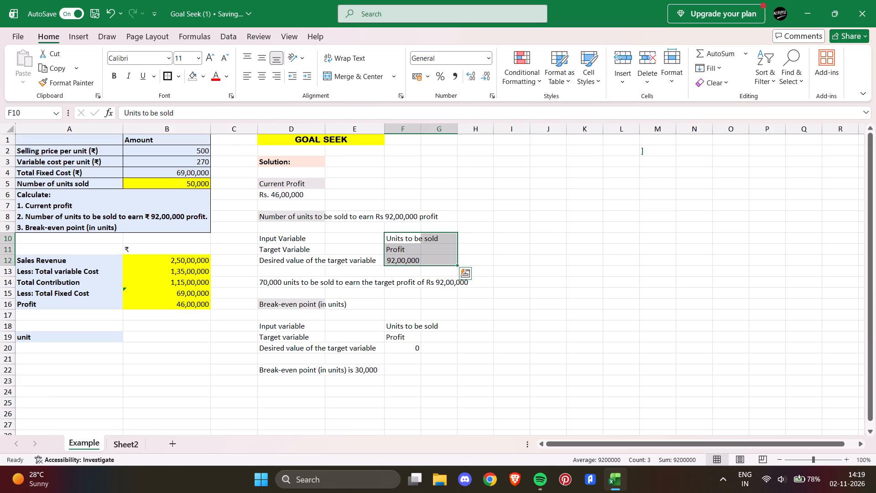
pyautogui.moveTo(264, 284); pyautogui.dragTo(452, 283)
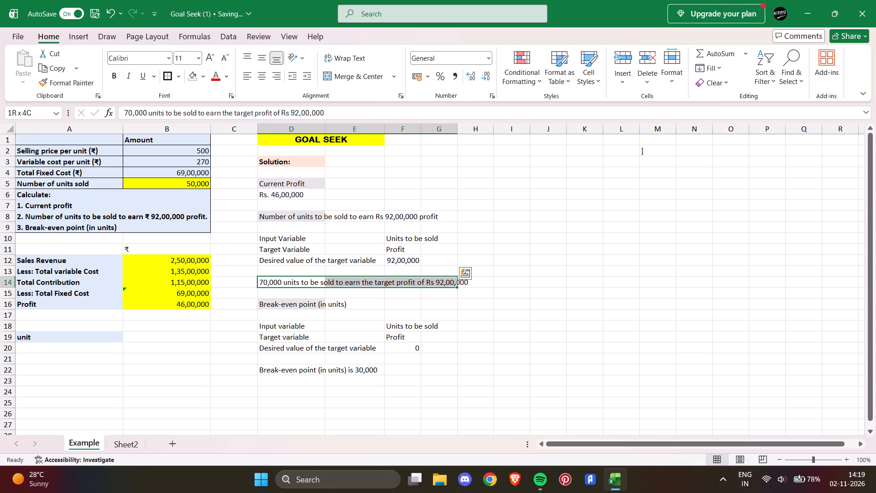
pyautogui.moveTo(452, 283); pyautogui.dragTo(463, 283)
pyautogui.hotkey('ctrl', 'c')
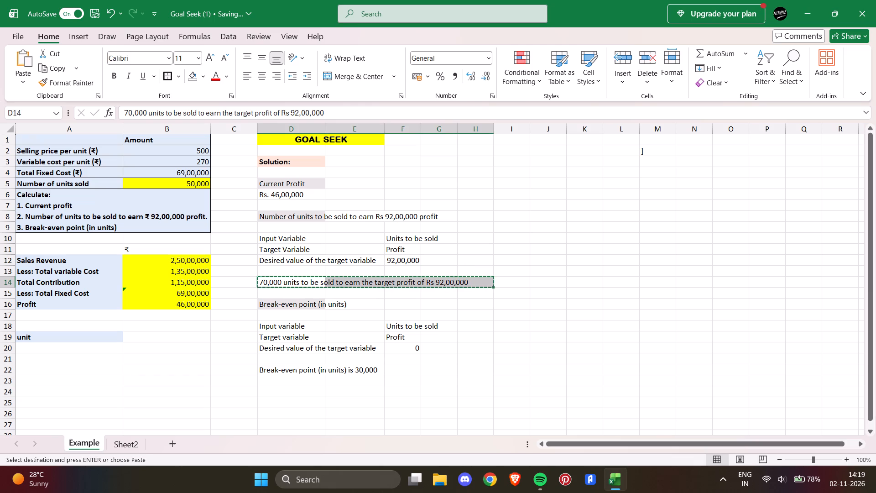
pyautogui.click(115, 448)
pyautogui.click(432, 253)
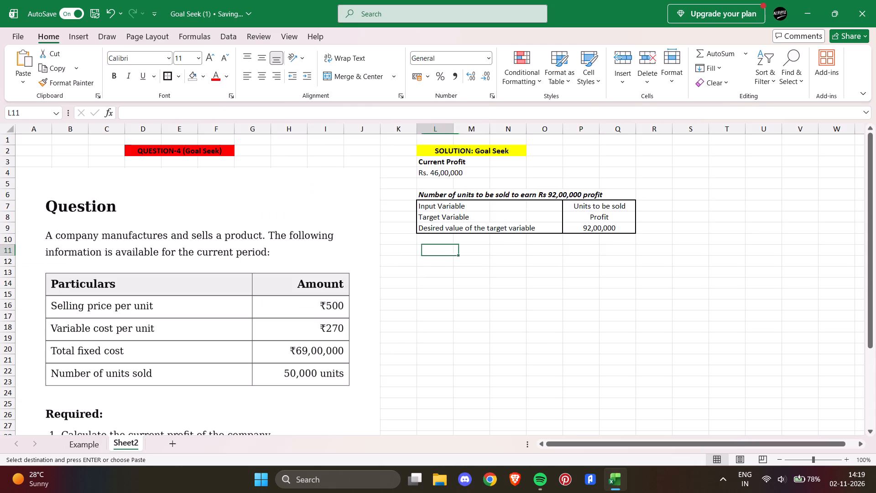
pyautogui.hotkey('ctrl', 'v')
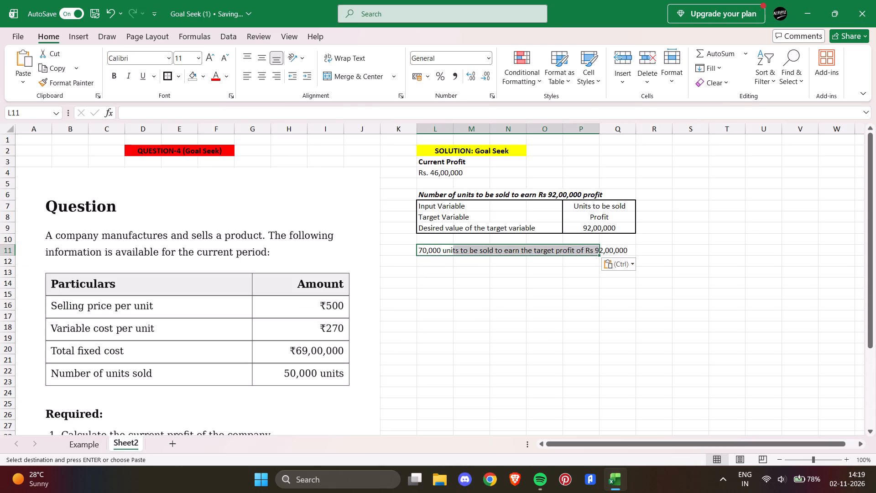
pyautogui.click(461, 252)
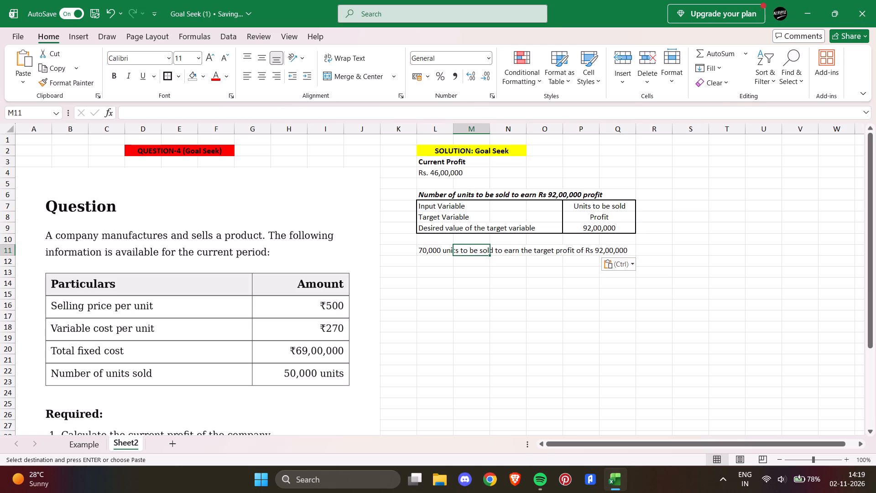
# Italicise the 70,000 units sentence across L11:Q11.
pyautogui.moveTo(425, 251); pyautogui.dragTo(612, 253)
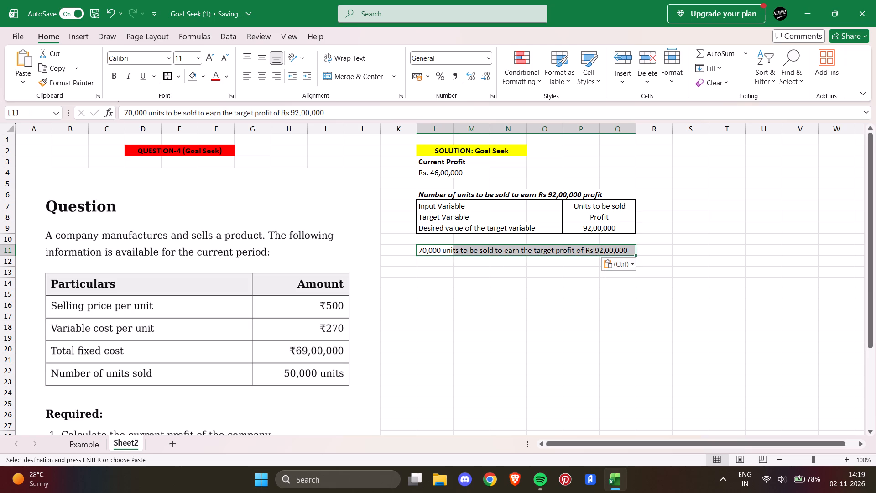
pyautogui.click(135, 74)
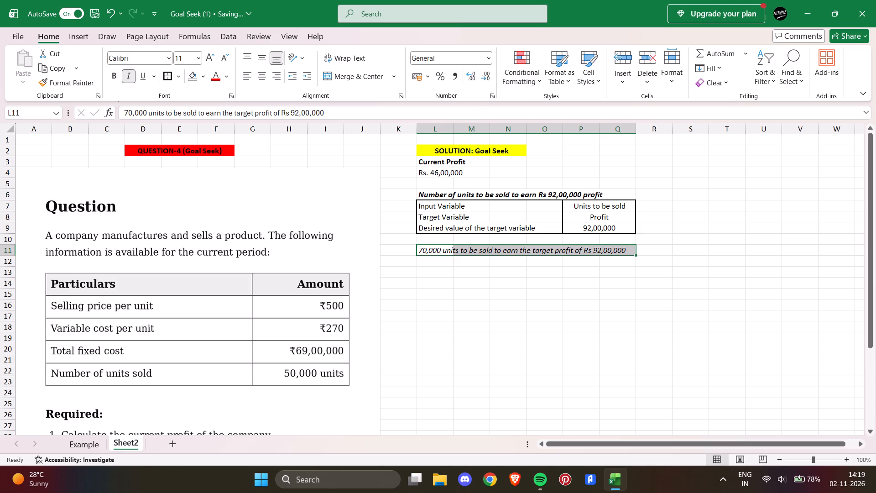
# Remove bold from the units-to-be-sold line across L6:P6.
pyautogui.click(582, 194)
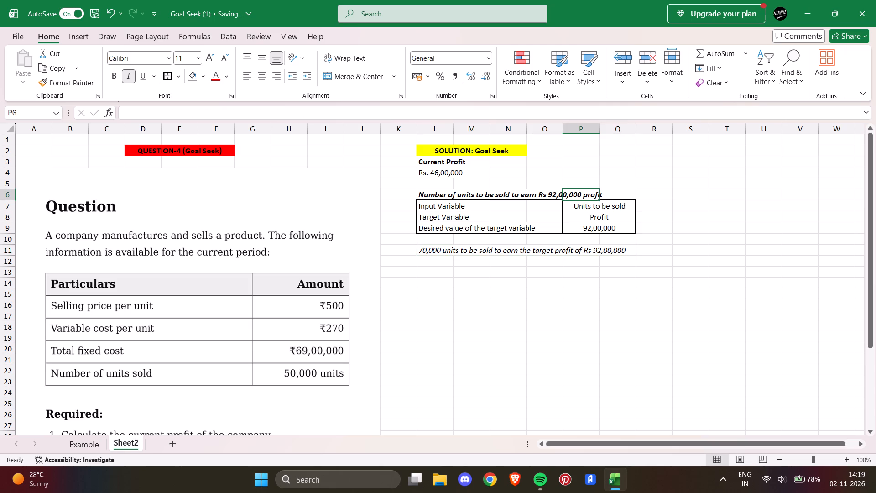
pyautogui.moveTo(427, 195); pyautogui.dragTo(576, 194)
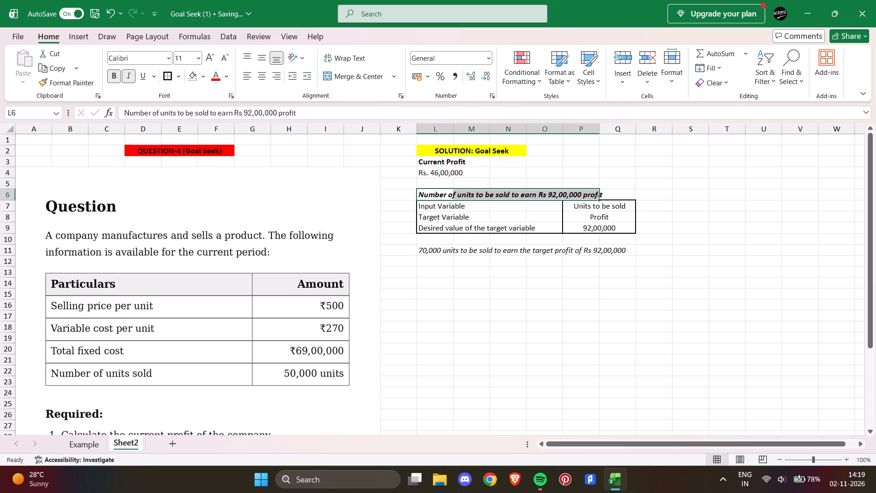
pyautogui.moveTo(429, 195); pyautogui.dragTo(596, 198)
pyautogui.click(117, 75)
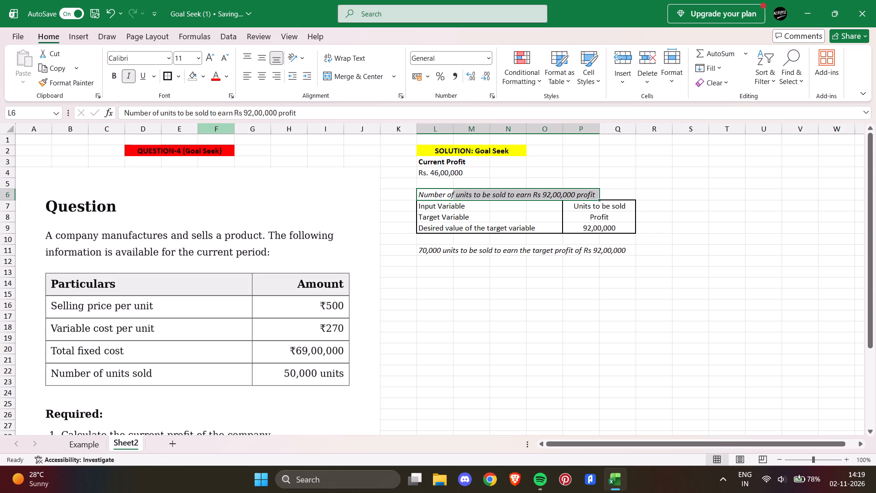
pyautogui.click(573, 172)
# Capitalise the last word of the line in L6 so it reads Profit.
pyautogui.click(576, 193)
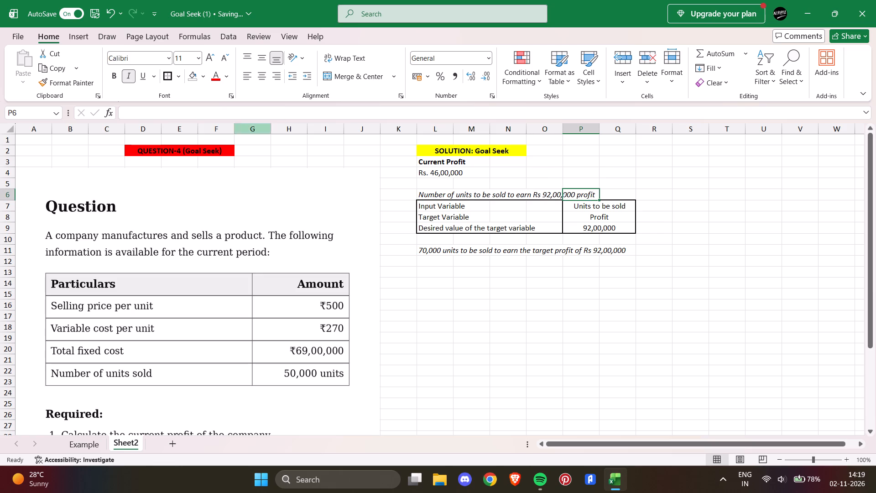
pyautogui.click(427, 194)
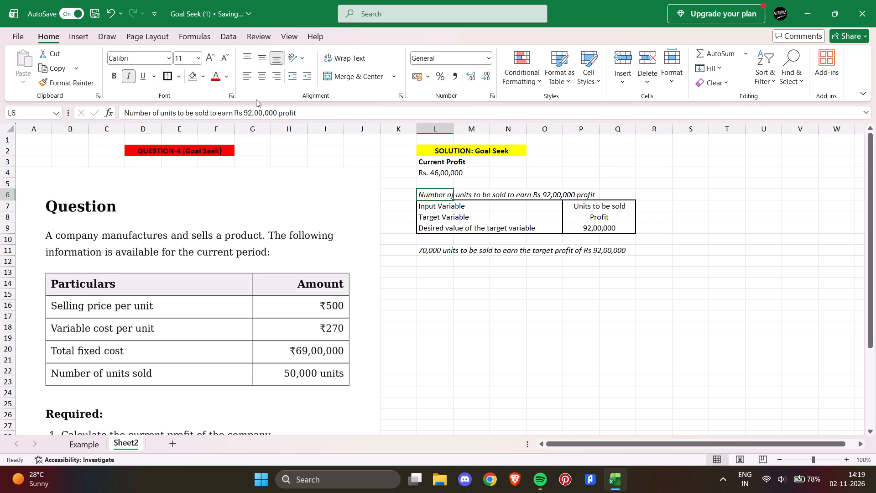
pyautogui.click(280, 114)
pyautogui.press('Right')
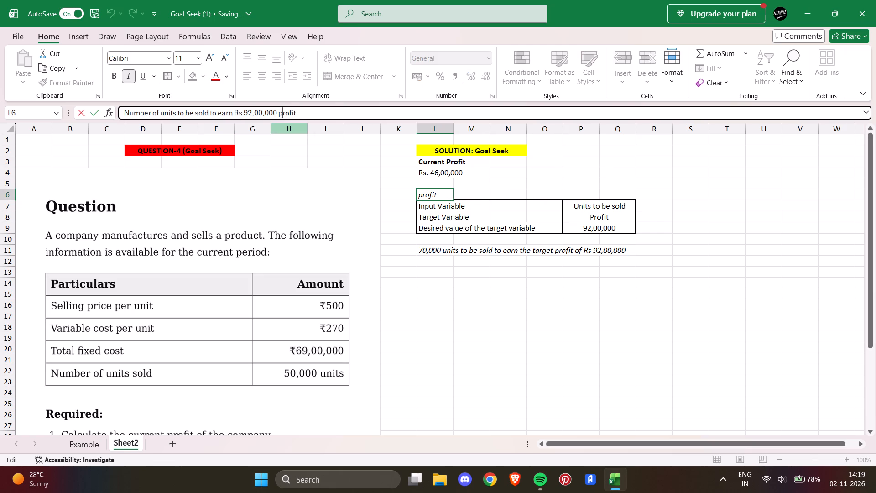
pyautogui.press('BackSpace')
pyautogui.press('Left')
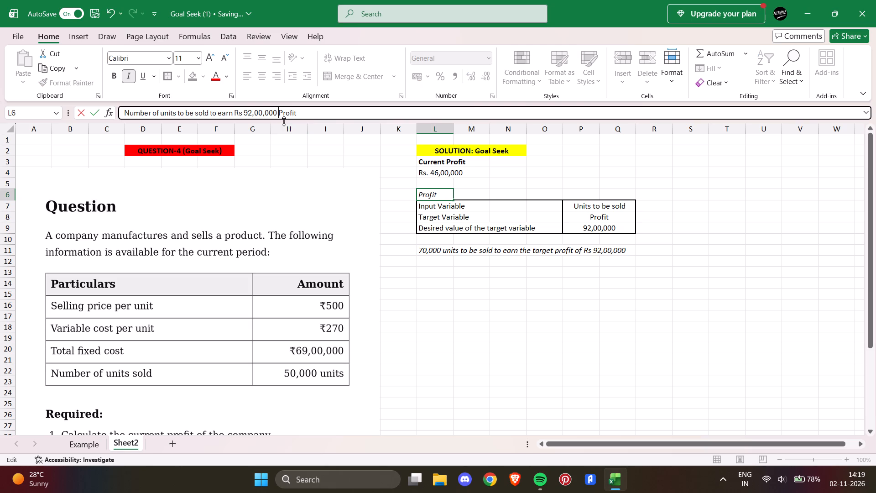
# Make only Rs 92,00,000 bold within the line in L6.
pyautogui.moveTo(275, 110); pyautogui.dragTo(235, 117)
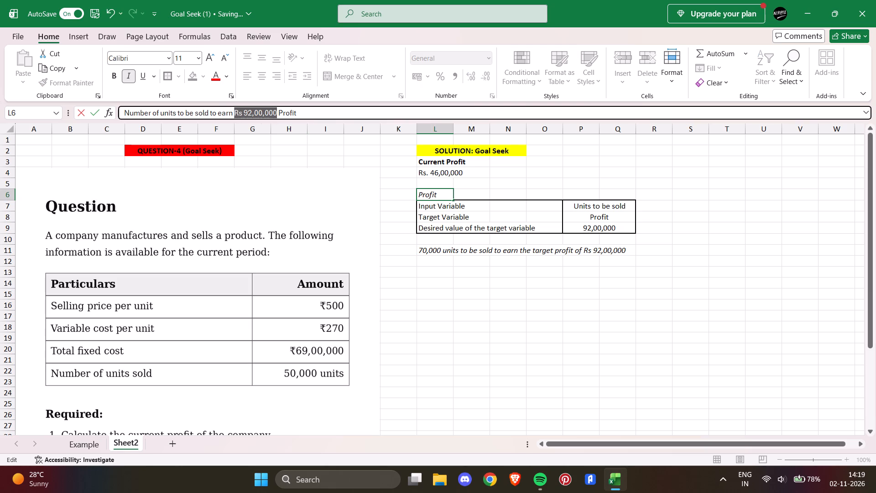
pyautogui.moveTo(235, 117); pyautogui.dragTo(235, 117)
pyautogui.click(116, 73)
pyautogui.click(436, 261)
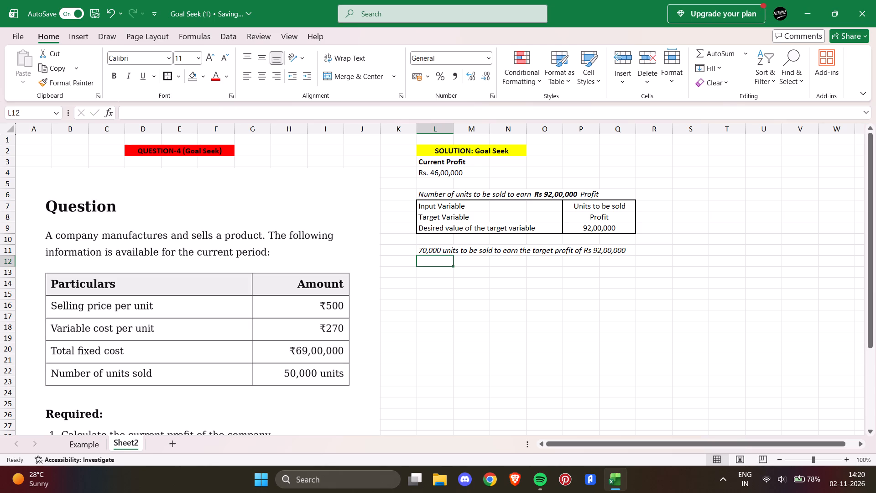
# Make only 70,000 and Rs 92,00,000 bold within the target profit sentence in L11.
pyautogui.click(432, 252)
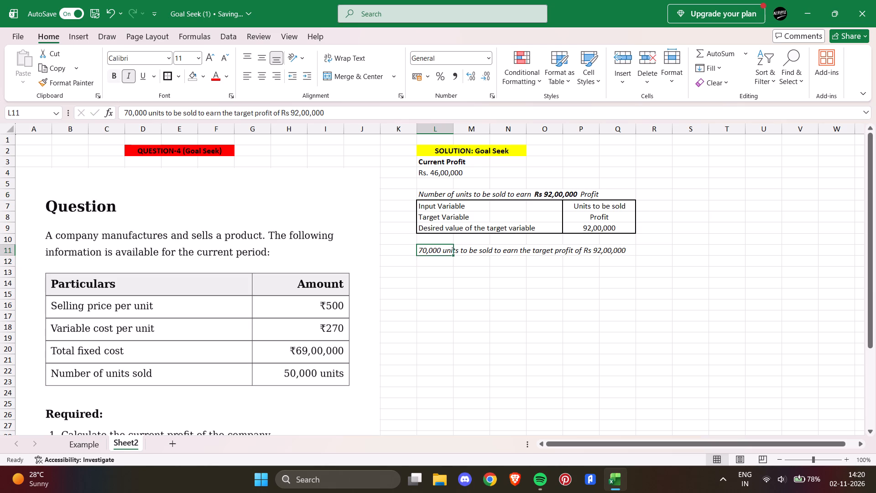
pyautogui.moveTo(147, 112); pyautogui.dragTo(120, 113)
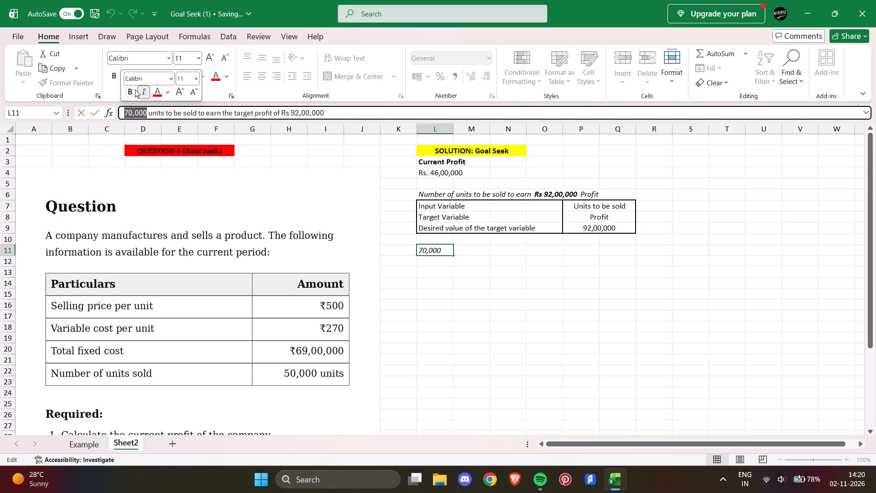
pyautogui.click(132, 90)
pyautogui.moveTo(327, 114); pyautogui.dragTo(290, 114)
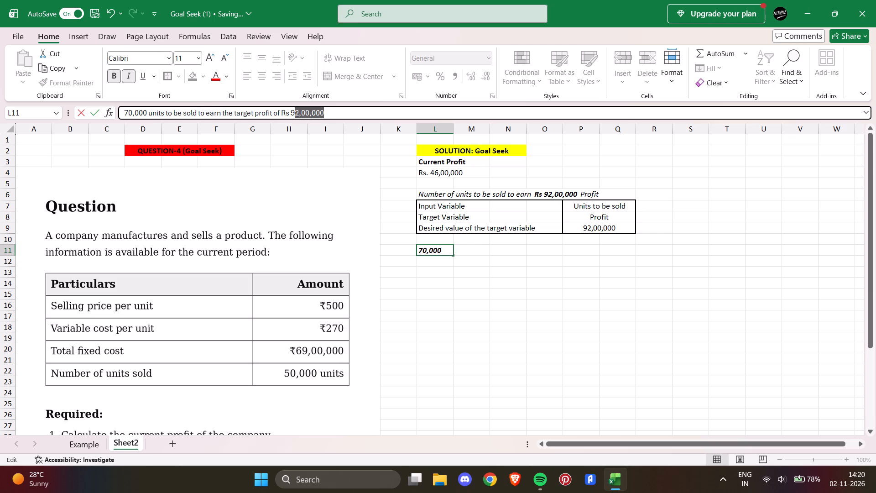
pyautogui.moveTo(290, 114); pyautogui.dragTo(282, 116)
pyautogui.click(118, 75)
pyautogui.click(466, 262)
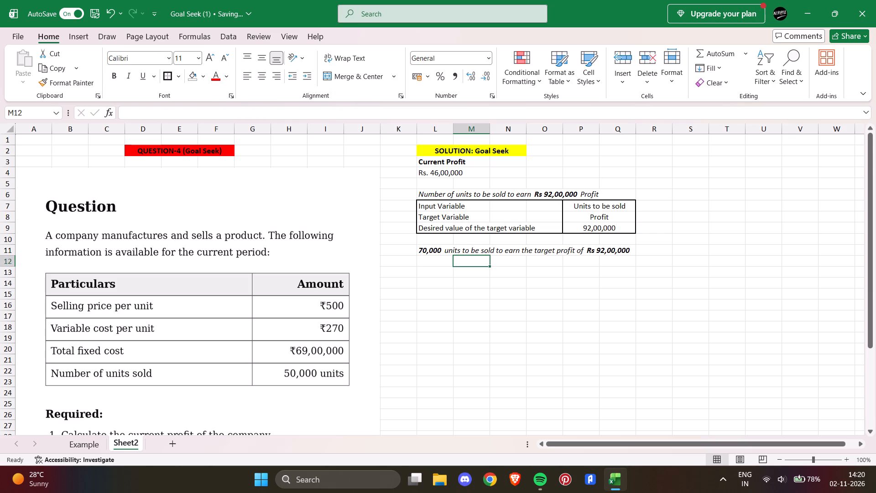
# Copy the Break-even point (in units) heading from D16:E16 of the Example sheet to L13 on Sheet2.
pyautogui.click(88, 442)
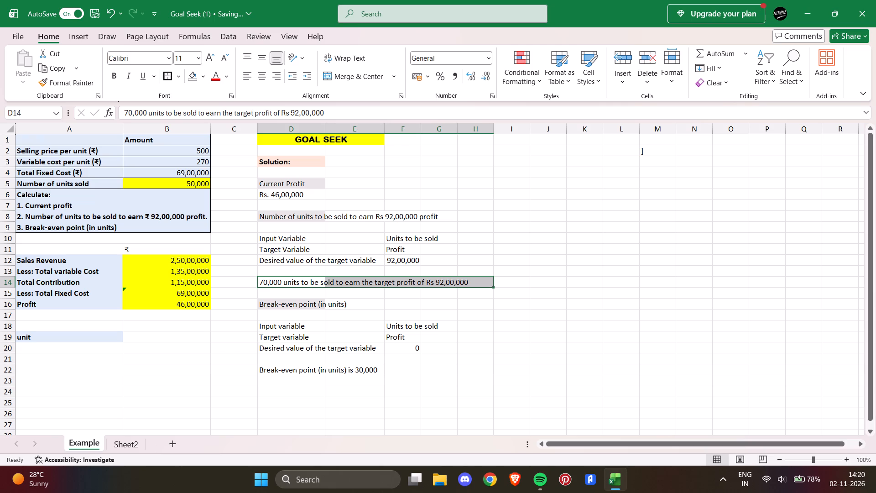
pyautogui.click(277, 305)
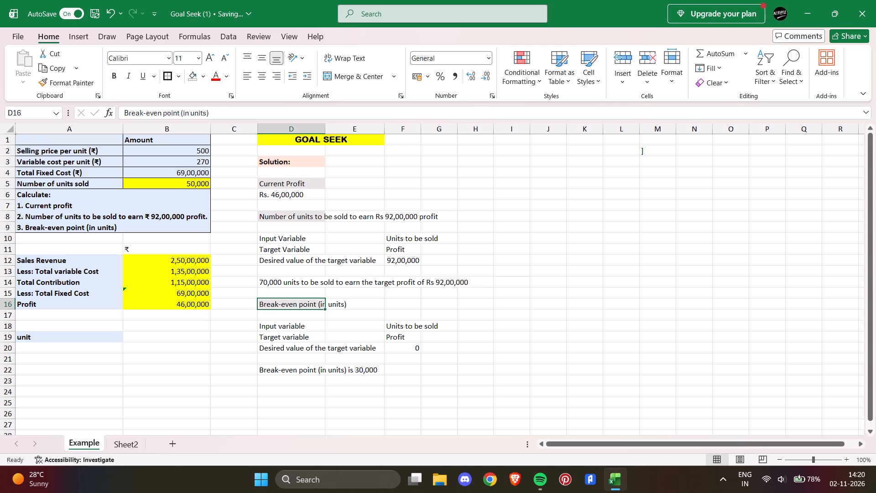
pyautogui.moveTo(277, 305); pyautogui.dragTo(345, 304)
pyautogui.hotkey('ctrl', 'c')
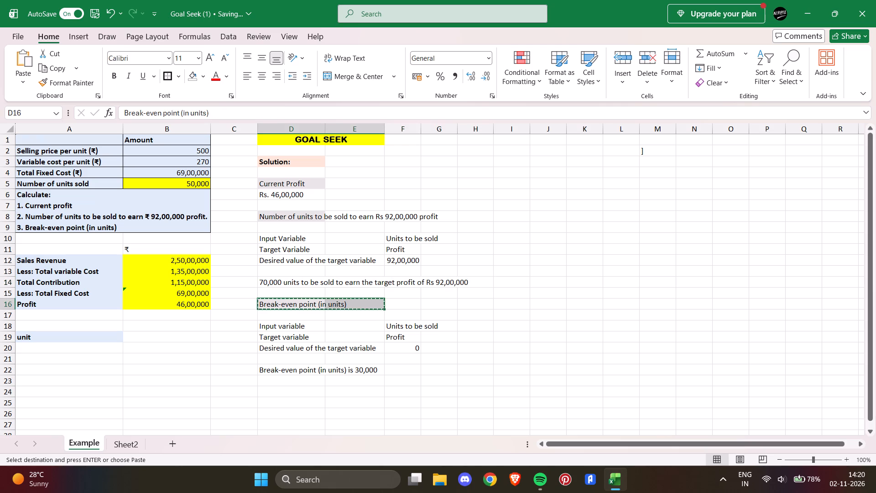
pyautogui.click(115, 448)
pyautogui.click(444, 269)
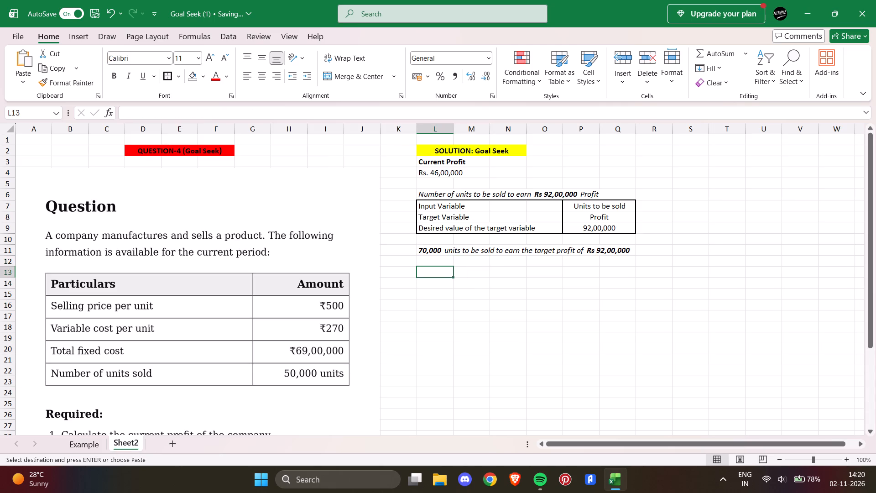
pyautogui.hotkey('ctrl', 'v')
pyautogui.click(517, 274)
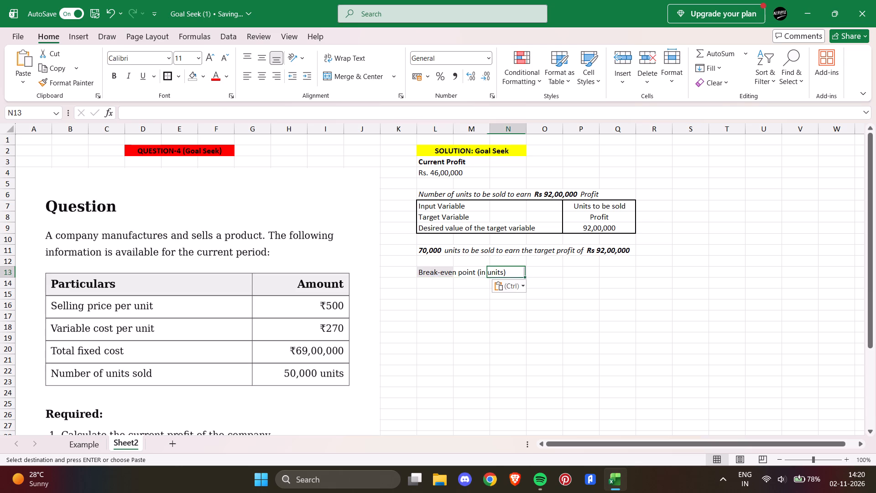
# Remove the fill colour from the Break-even point heading in L13.
pyautogui.click(441, 276)
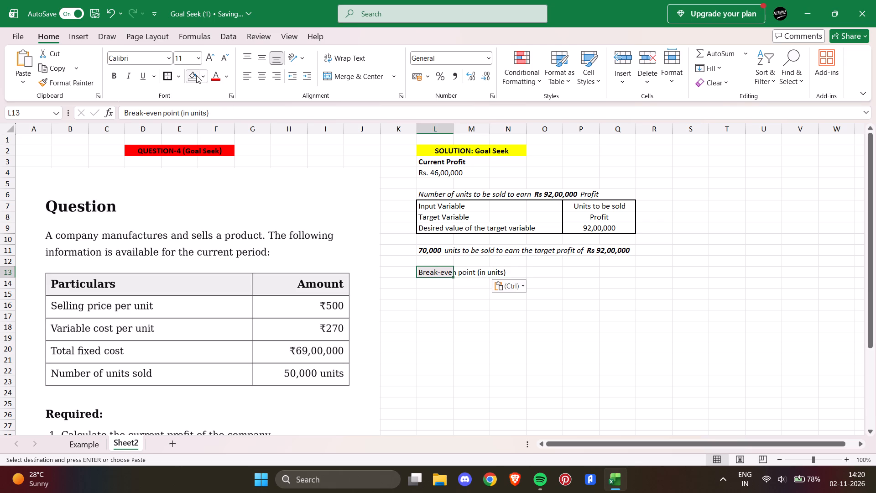
pyautogui.click(196, 75)
pyautogui.click(434, 283)
# Merge and centre the Break-even point heading across L13:N13 and make it bold.
pyautogui.moveTo(427, 273); pyautogui.dragTo(498, 271)
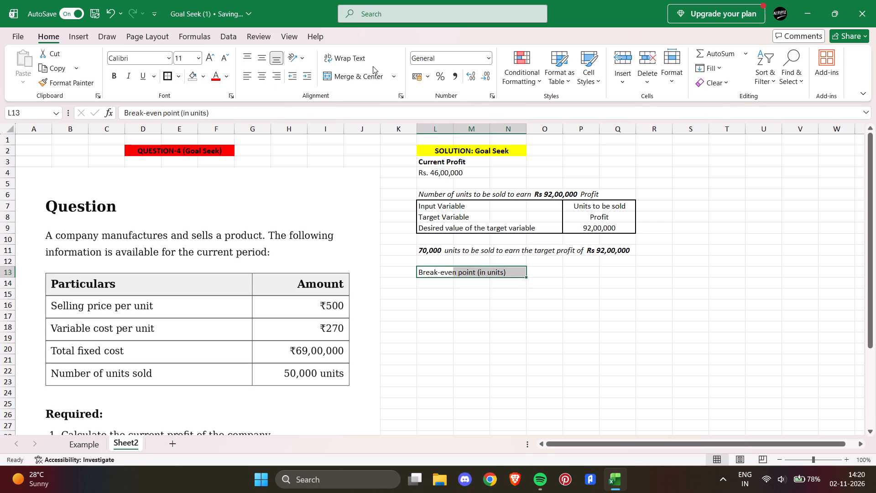
pyautogui.click(355, 74)
pyautogui.click(111, 77)
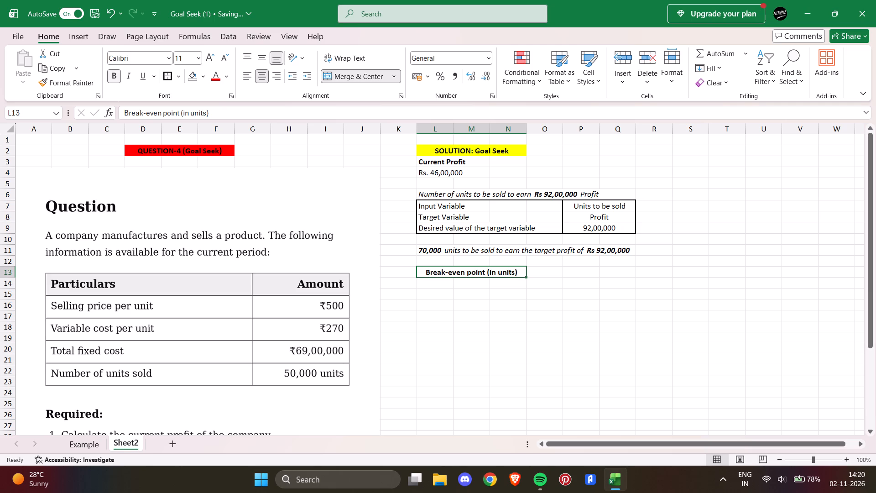
# Copy the three break-even variable labels from D18:E20 of the Example sheet to L14 on Sheet2.
pyautogui.click(84, 446)
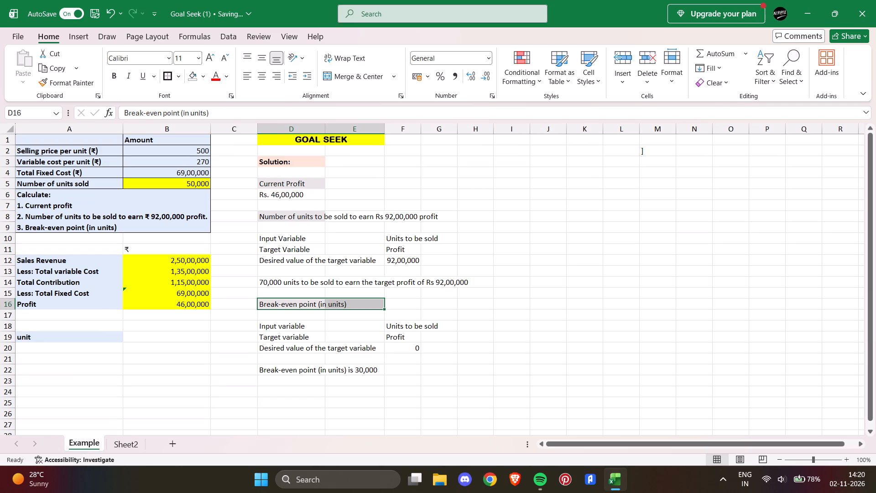
pyautogui.moveTo(267, 331); pyautogui.dragTo(294, 340)
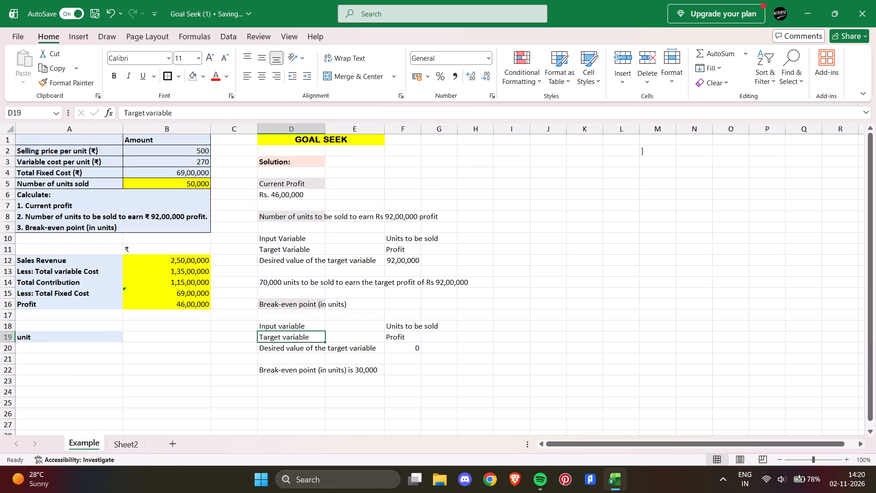
pyautogui.moveTo(268, 328); pyautogui.dragTo(341, 344)
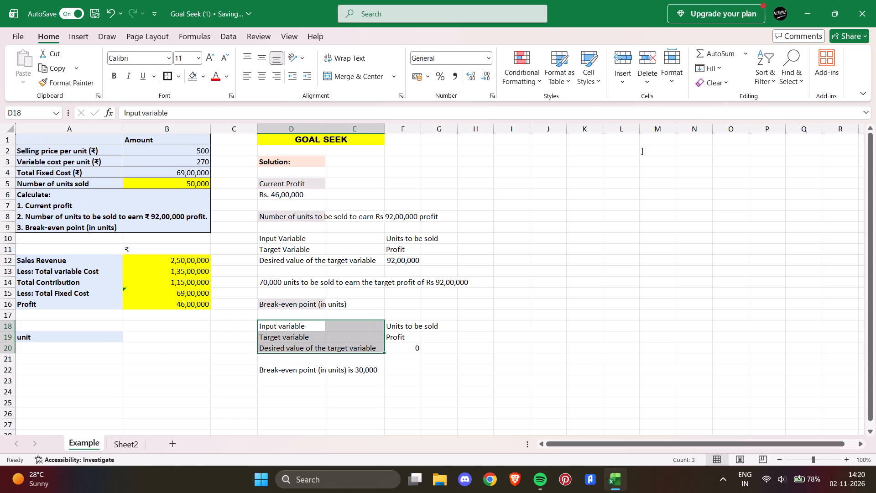
pyautogui.hotkey('ctrl', 'c')
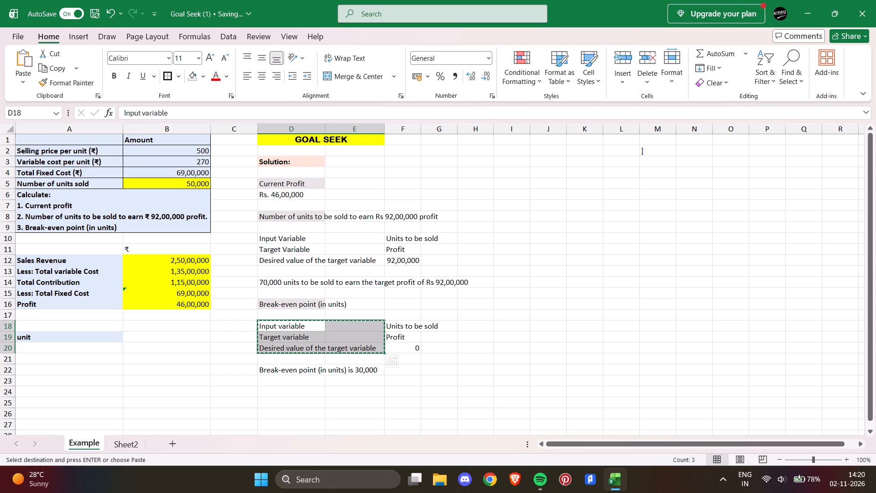
pyautogui.scroll(-2, 286, 409)
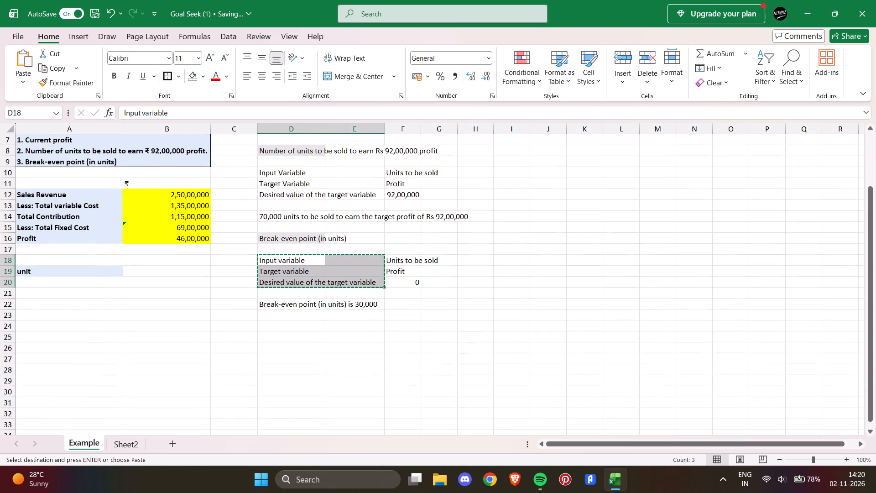
pyautogui.scroll(3, 286, 409)
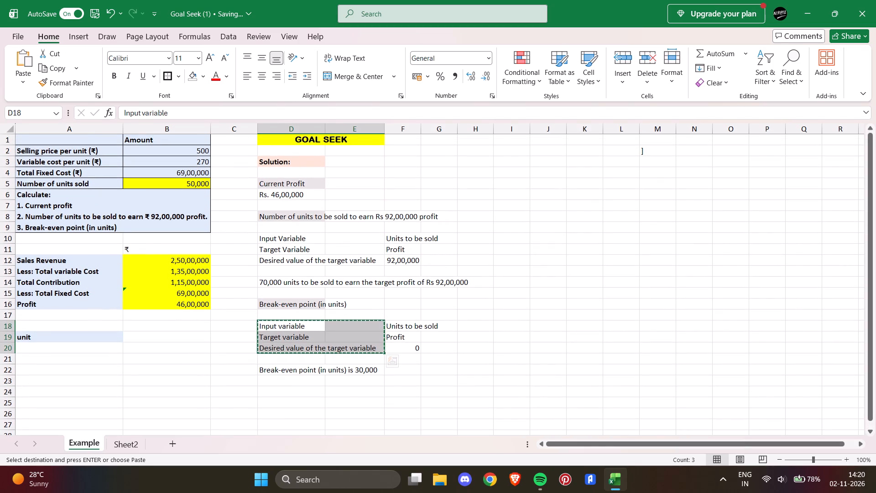
pyautogui.hscroll(3, 286, 409)
pyautogui.scroll(1, 286, 409)
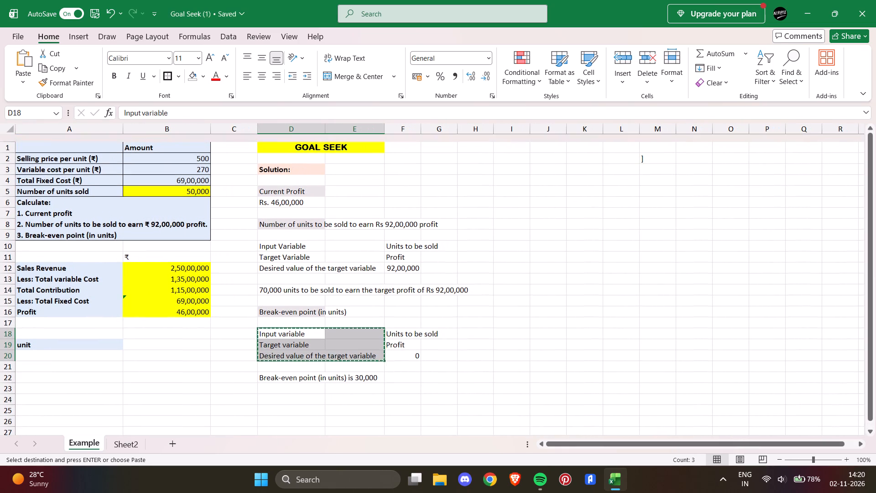
pyautogui.scroll(1, 286, 409)
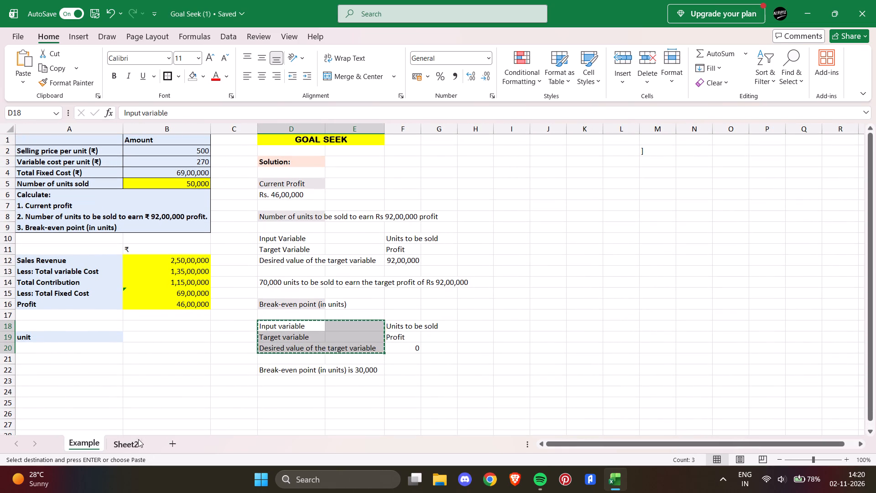
pyautogui.click(127, 444)
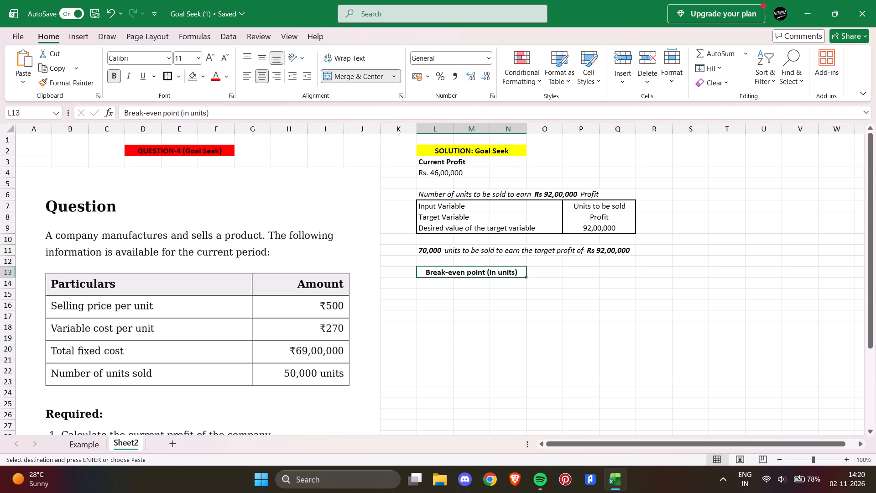
pyautogui.click(435, 286)
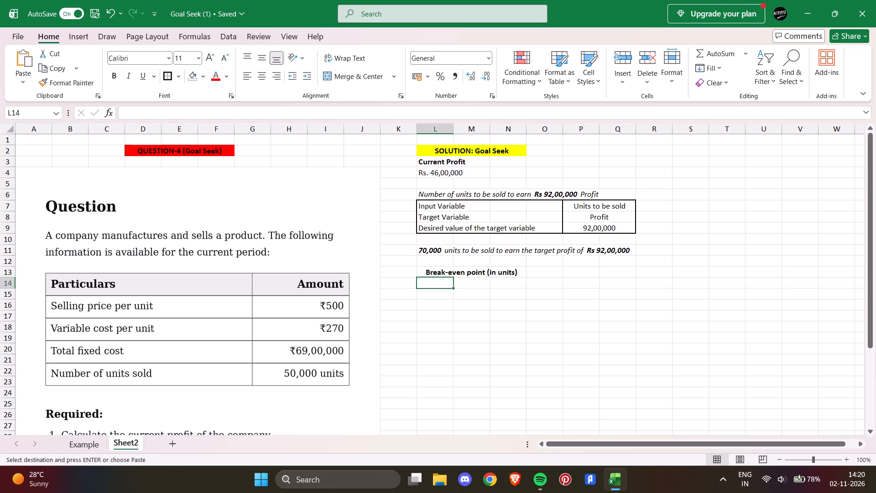
pyautogui.scroll(-1, 468, 309)
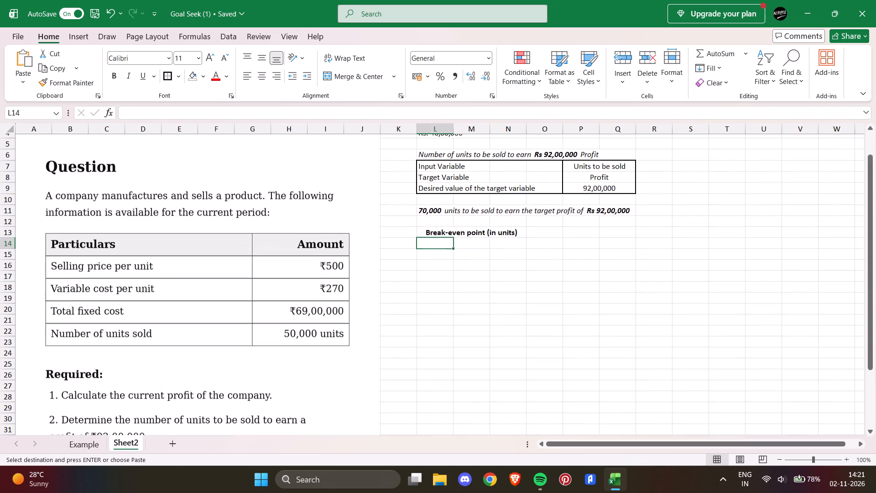
pyautogui.hotkey('ctrl', 'v')
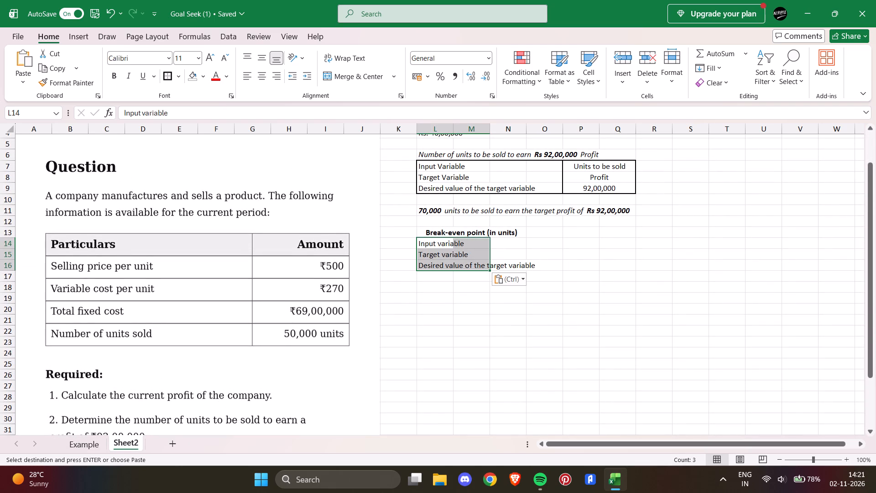
# Copy the break-even variable entries from F18:G20 of the Example sheet to P14 on Sheet2, beside their labels.
pyautogui.click(574, 244)
pyautogui.click(79, 446)
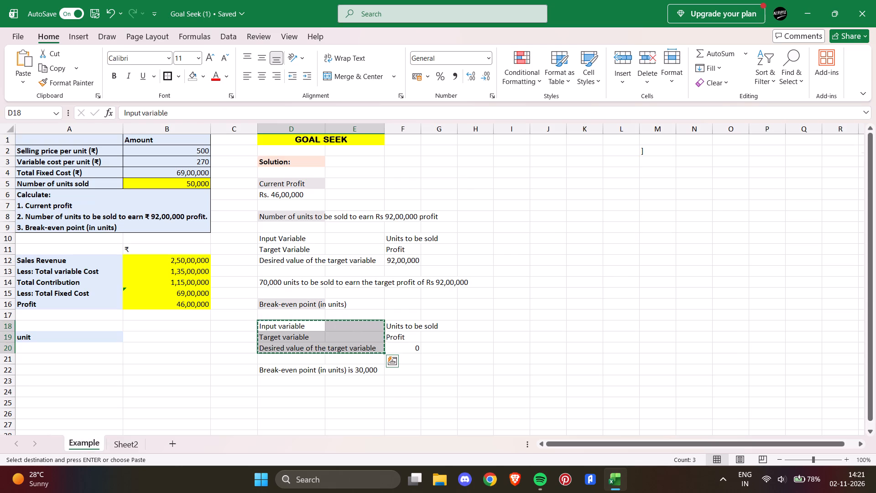
pyautogui.moveTo(393, 324); pyautogui.dragTo(421, 343)
pyautogui.click(458, 337)
pyautogui.click(482, 331)
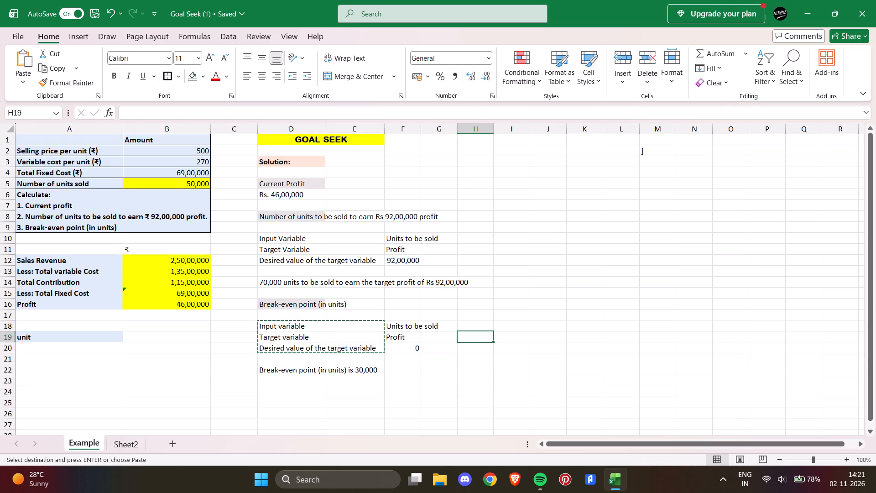
pyautogui.moveTo(395, 326); pyautogui.dragTo(435, 345)
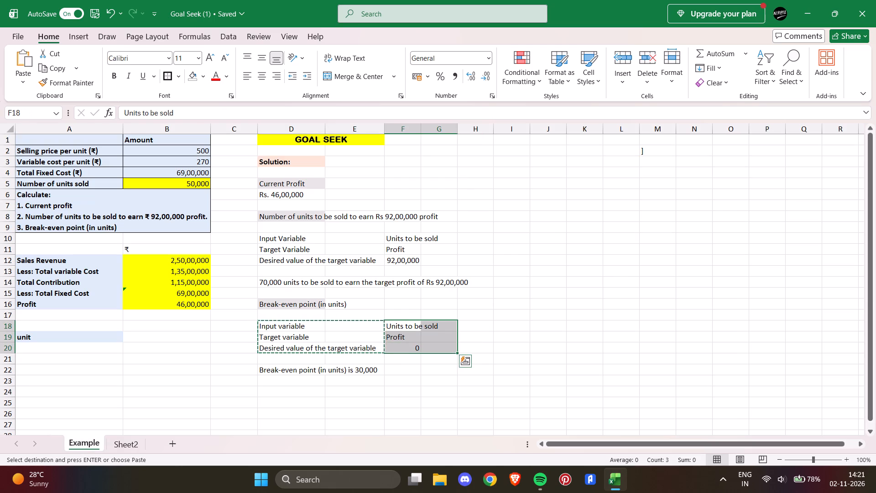
pyautogui.hotkey('ctrl', 'c')
pyautogui.click(125, 446)
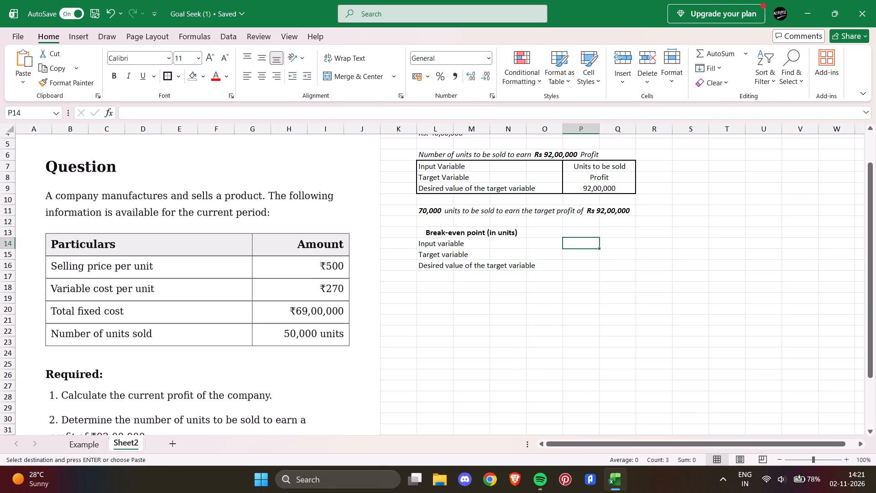
pyautogui.hotkey('ctrl', 'v')
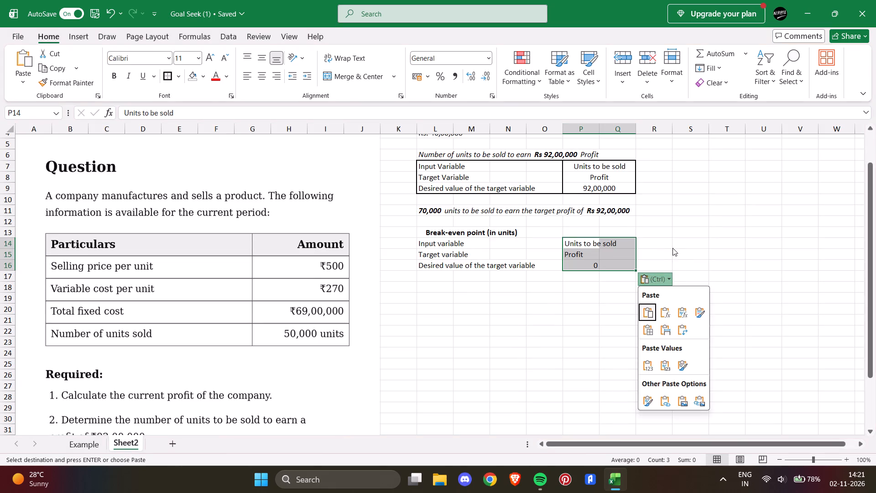
pyautogui.click(673, 248)
# Align the 0 in P16 to the left horizontally and to the middle vertically.
pyautogui.click(590, 266)
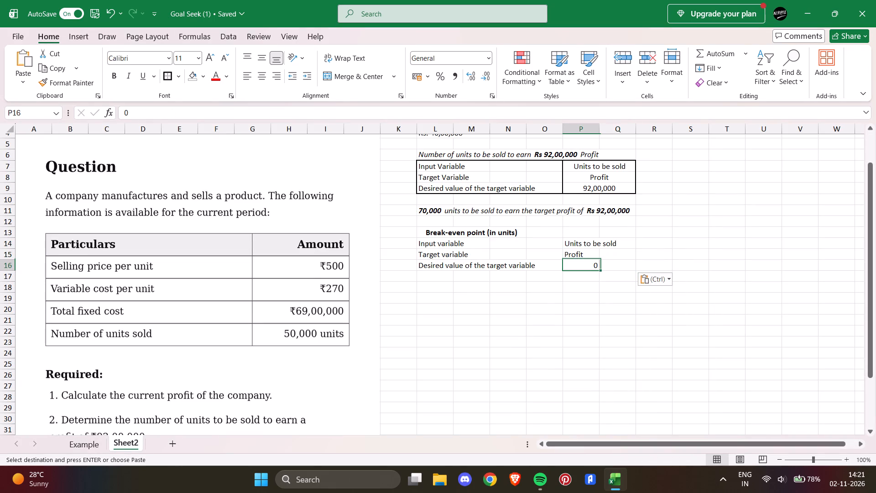
pyautogui.click(250, 74)
pyautogui.click(260, 60)
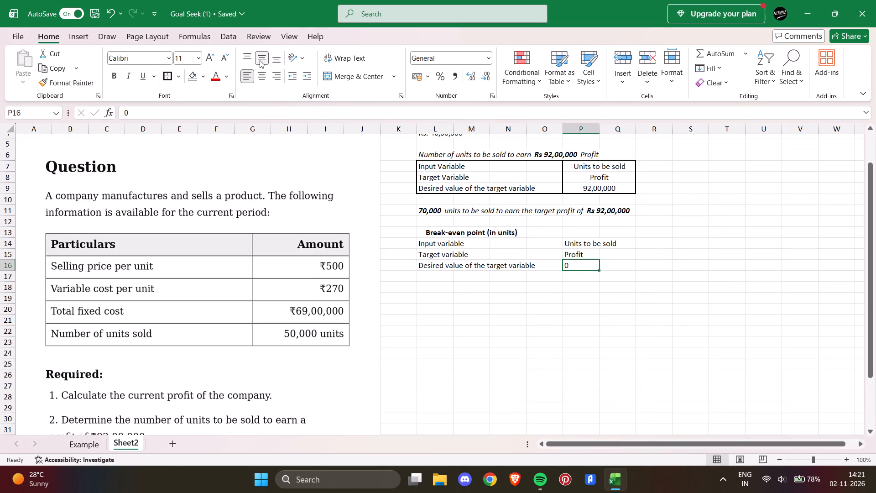
pyautogui.click(650, 253)
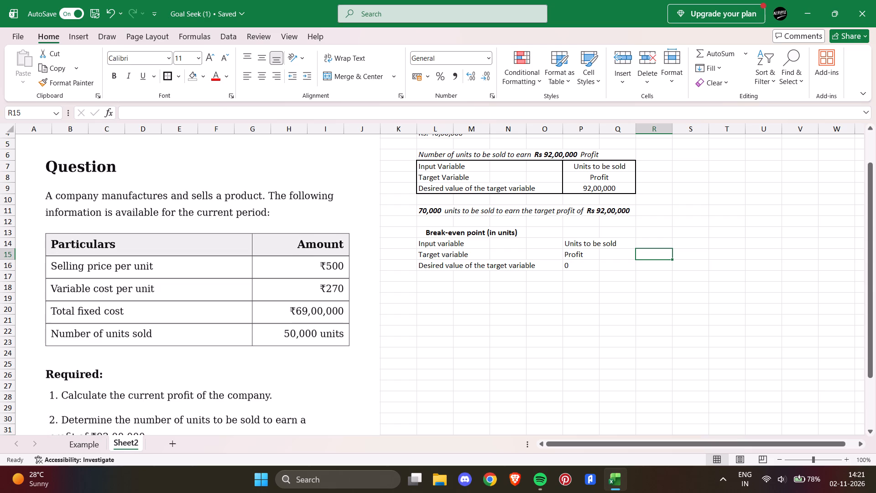
# Add an outside border around the break-even block L14:Q16 and another around its entries in P14:Q16.
pyautogui.moveTo(421, 241); pyautogui.dragTo(613, 264)
pyautogui.click(168, 75)
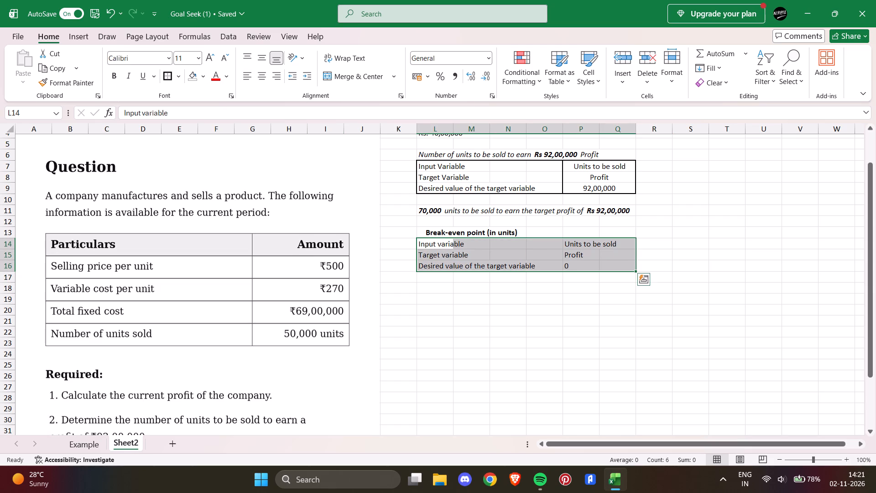
pyautogui.moveTo(564, 245); pyautogui.dragTo(617, 268)
pyautogui.click(172, 76)
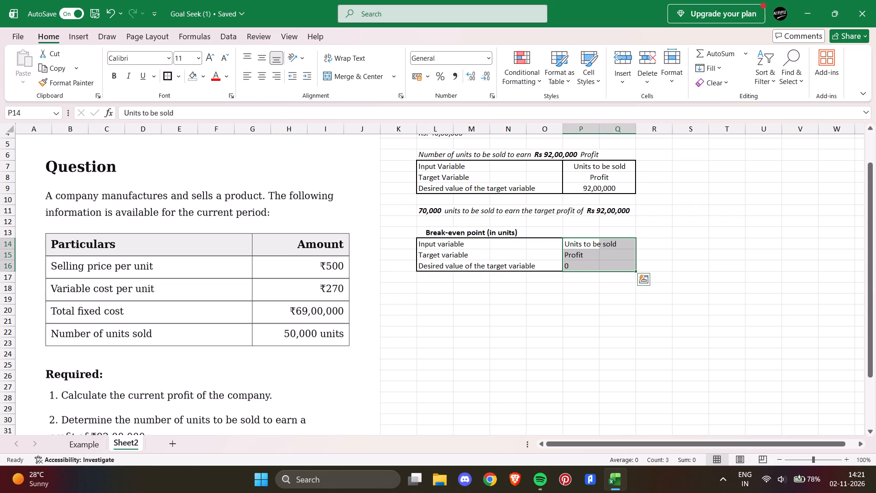
# Centre the break-even entries in P14:Q16 horizontally and vertically.
pyautogui.moveTo(578, 247); pyautogui.dragTo(612, 260)
pyautogui.click(259, 57)
pyautogui.click(263, 75)
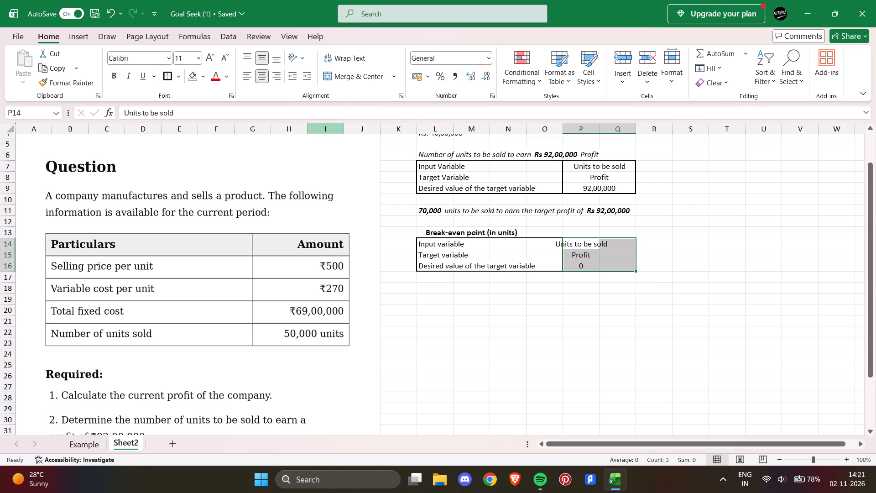
# Merge and centre each row of the break-even entries separately: P14:Q14, P15:Q15 and P16:Q16.
pyautogui.moveTo(604, 299); pyautogui.dragTo(600, 298)
pyautogui.click(572, 246)
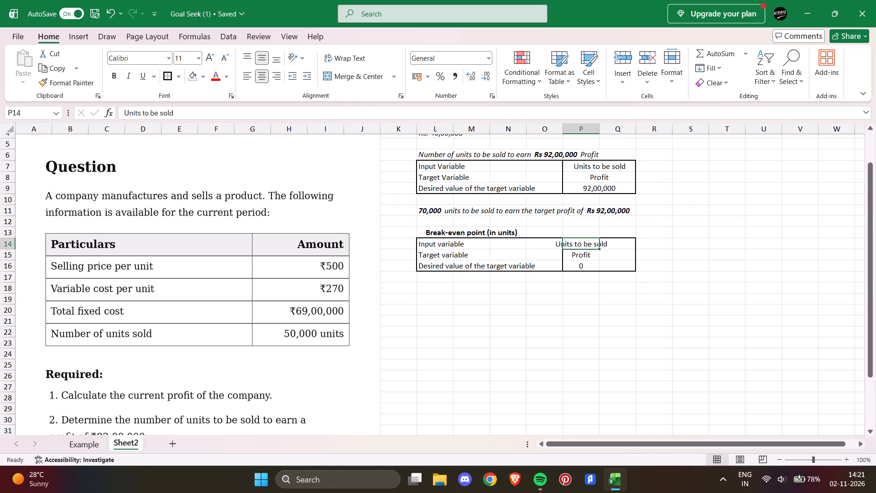
pyautogui.moveTo(568, 245); pyautogui.dragTo(619, 243)
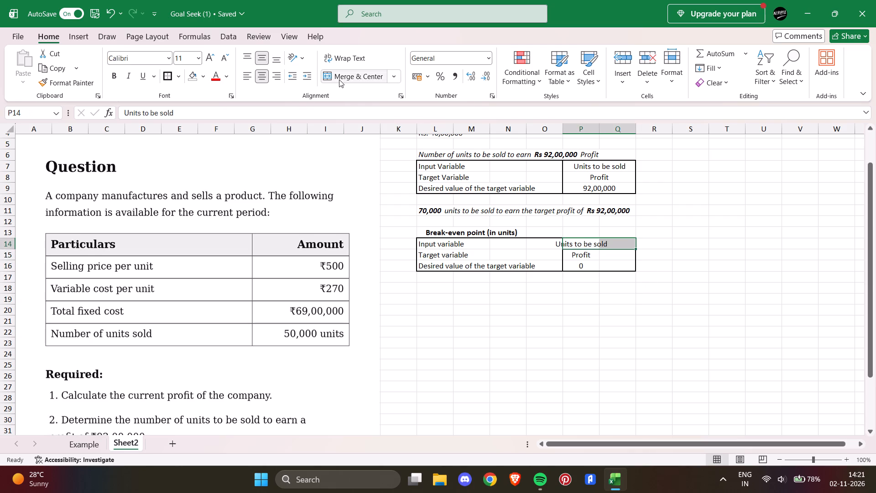
pyautogui.click(339, 79)
pyautogui.moveTo(579, 255); pyautogui.dragTo(611, 258)
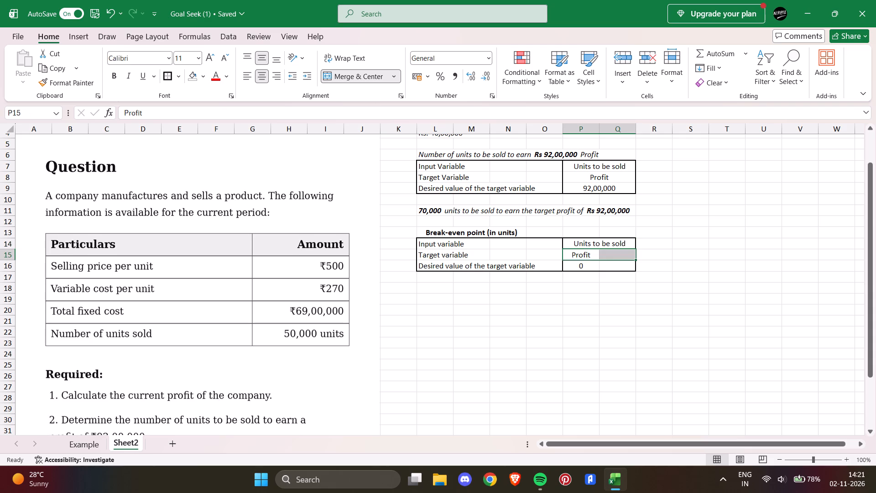
pyautogui.click(352, 79)
pyautogui.moveTo(576, 267); pyautogui.dragTo(603, 267)
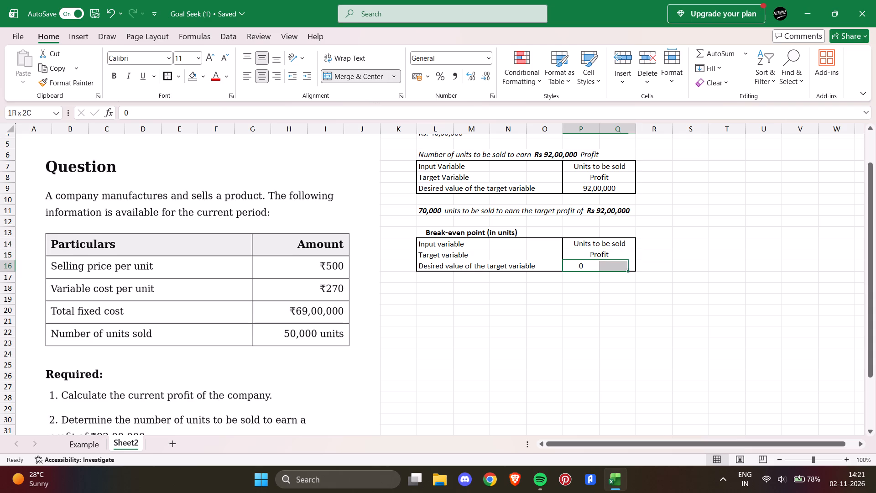
pyautogui.moveTo(603, 267); pyautogui.dragTo(612, 267)
pyautogui.click(342, 77)
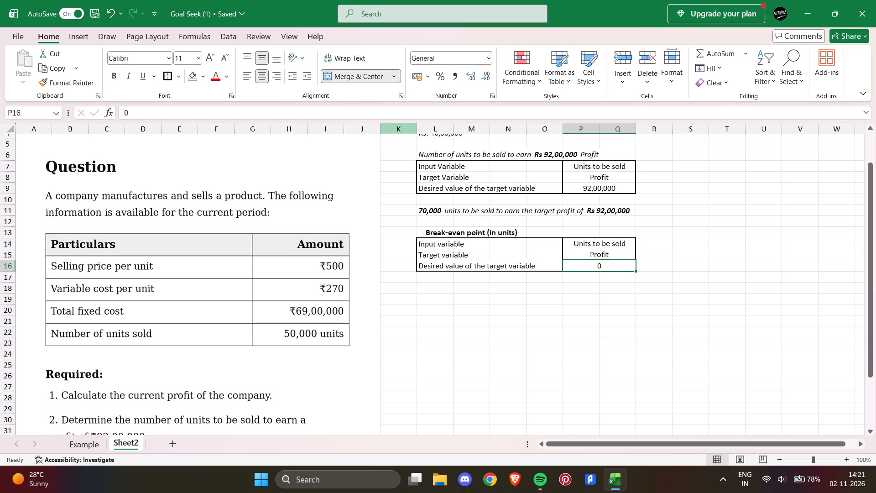
# Fill the "Break-even point (in units)" heading in L13 with yellow.
pyautogui.scroll(2, 619, 330)
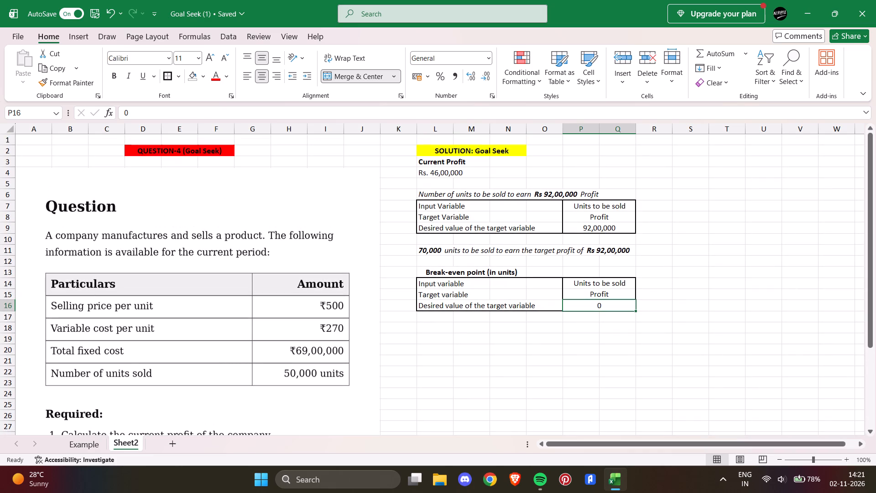
pyautogui.scroll(1, 489, 283)
pyautogui.moveTo(421, 273); pyautogui.dragTo(432, 273)
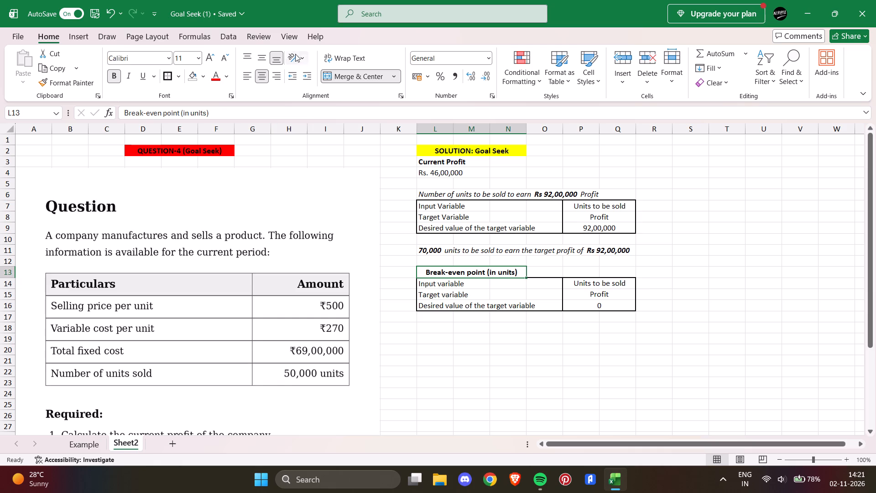
pyautogui.click(201, 75)
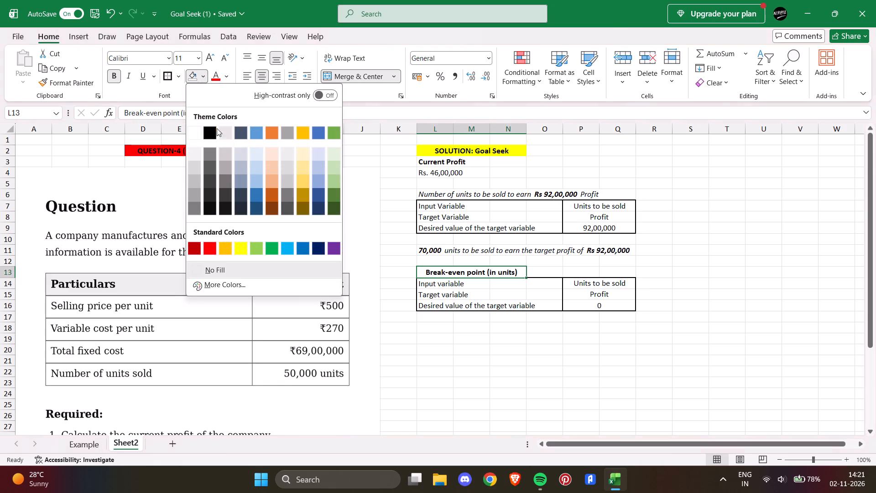
pyautogui.click(237, 247)
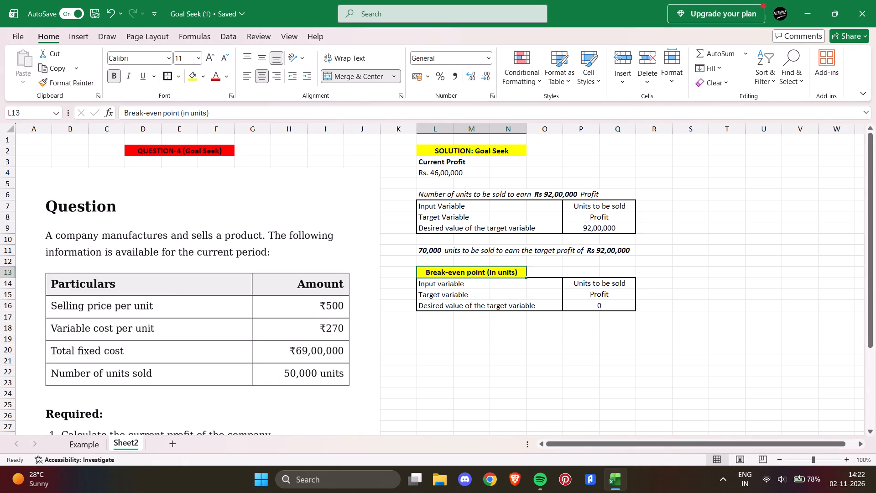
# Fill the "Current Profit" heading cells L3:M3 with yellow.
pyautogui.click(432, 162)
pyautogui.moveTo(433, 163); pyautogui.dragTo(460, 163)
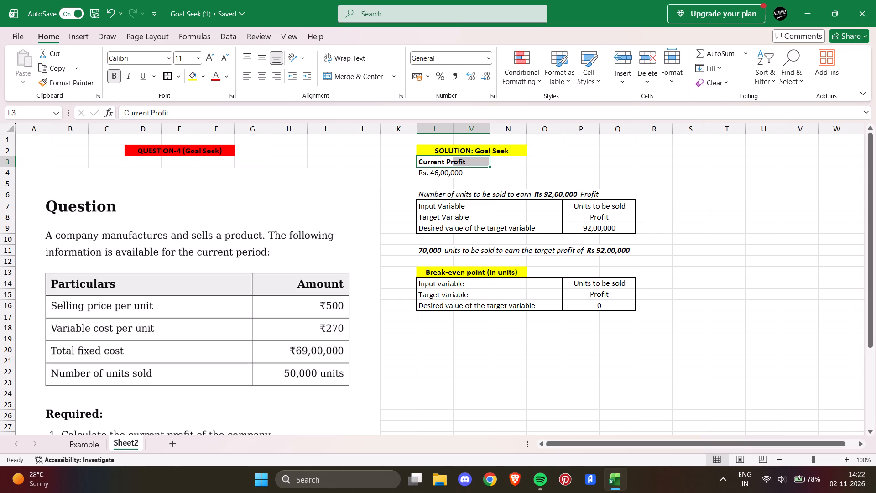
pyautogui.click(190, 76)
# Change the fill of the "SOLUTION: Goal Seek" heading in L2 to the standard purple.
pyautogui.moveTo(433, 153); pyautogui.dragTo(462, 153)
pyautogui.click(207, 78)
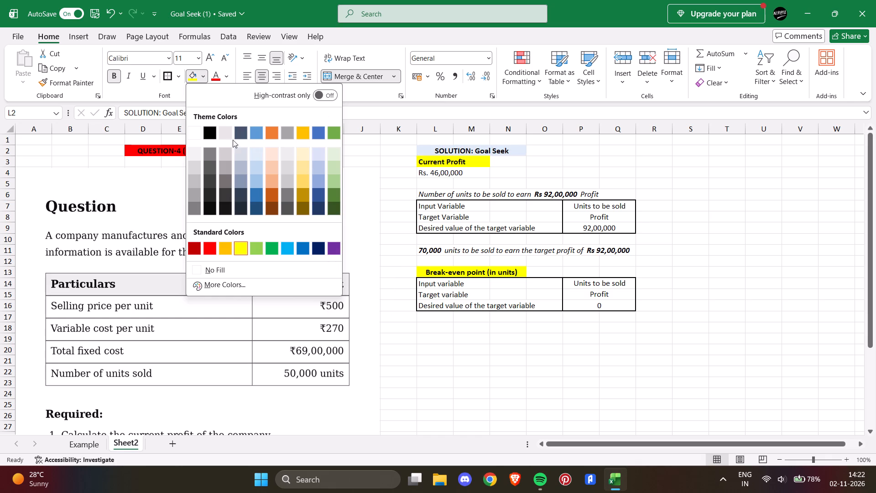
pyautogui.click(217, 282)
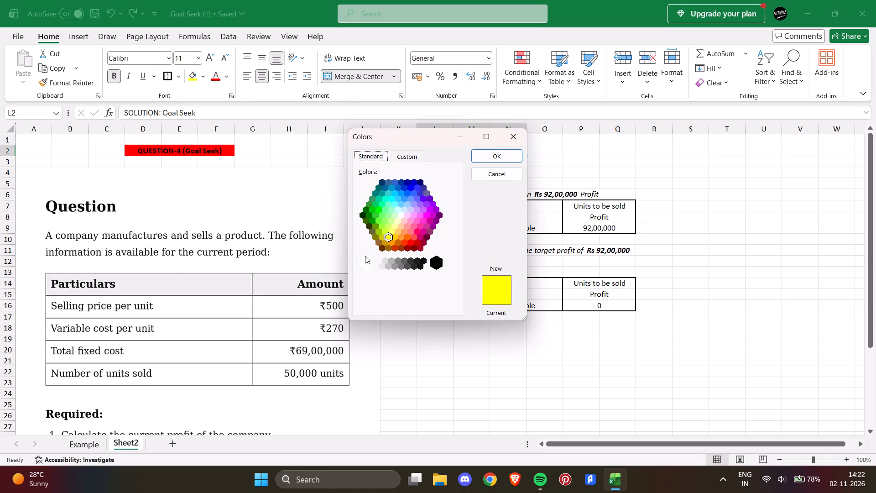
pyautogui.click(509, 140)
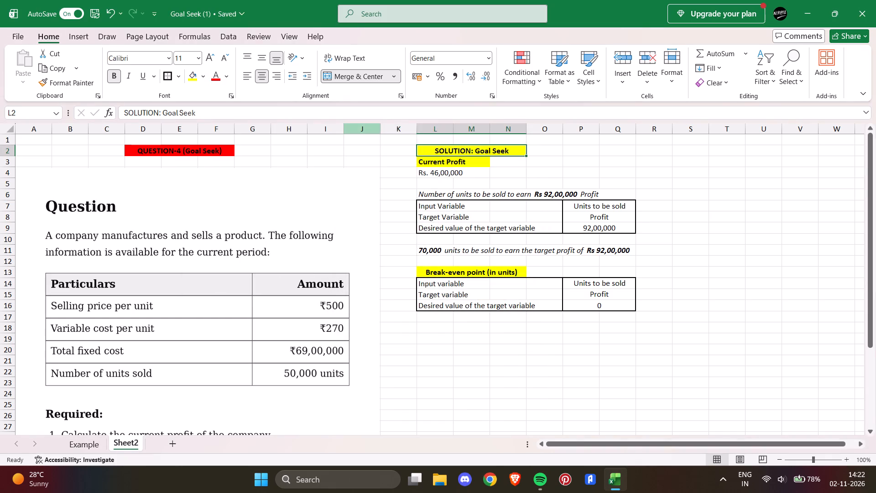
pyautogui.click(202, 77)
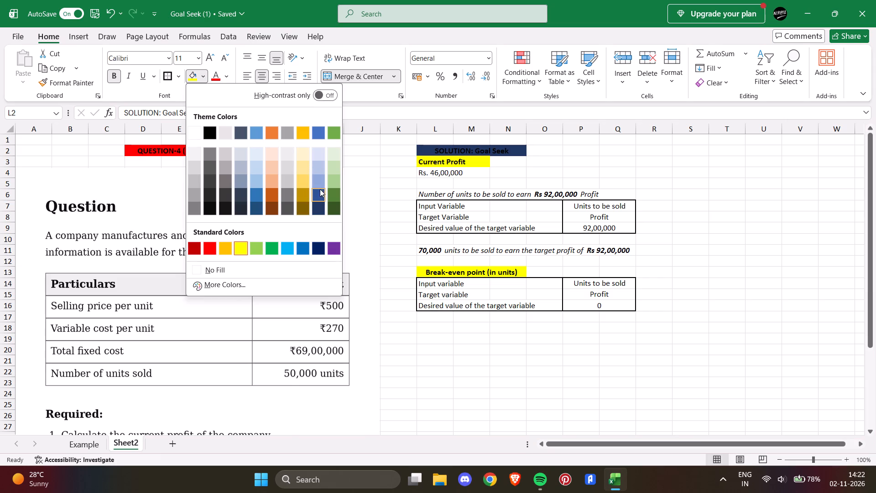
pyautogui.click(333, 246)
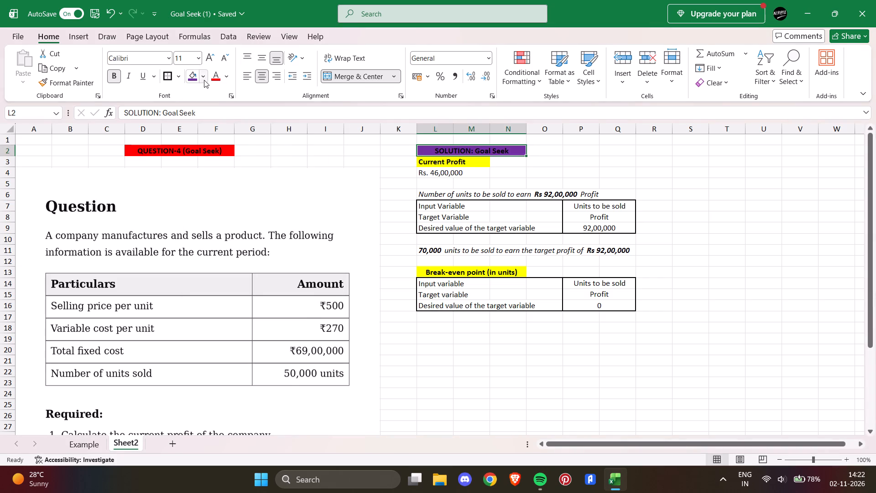
# Add the fill colour gallery to the Quick Access Toolbar.
pyautogui.click(204, 79)
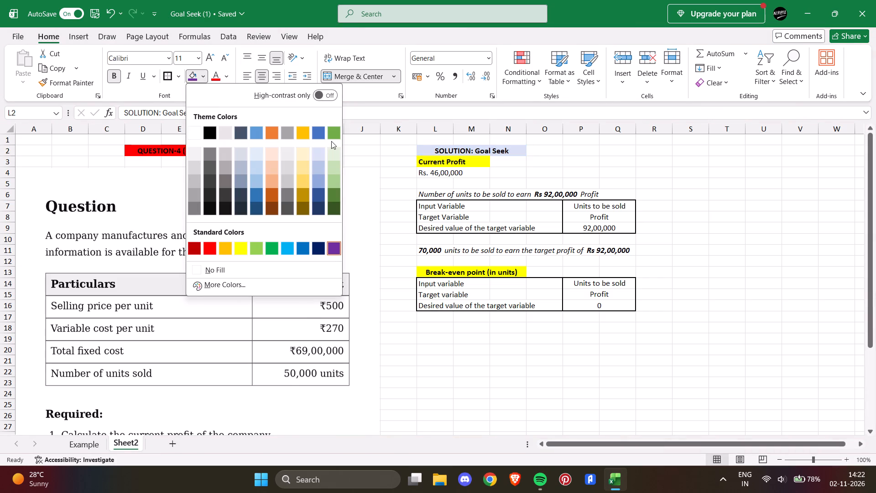
pyautogui.hscroll(-6, 331, 141)
pyautogui.click(321, 97)
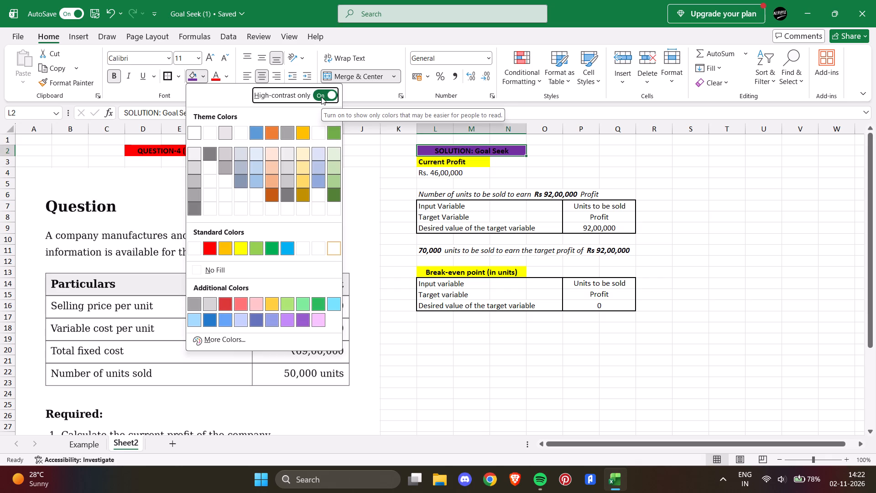
pyautogui.click(322, 96)
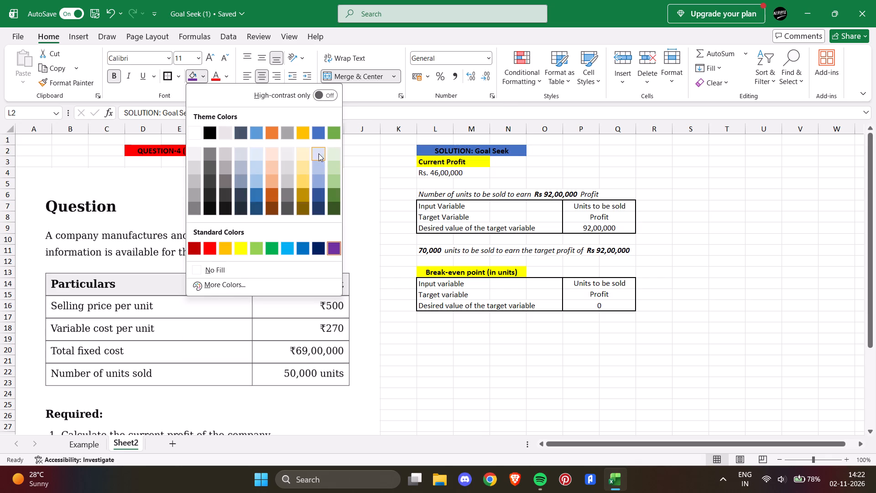
pyautogui.scroll(-4, 313, 146)
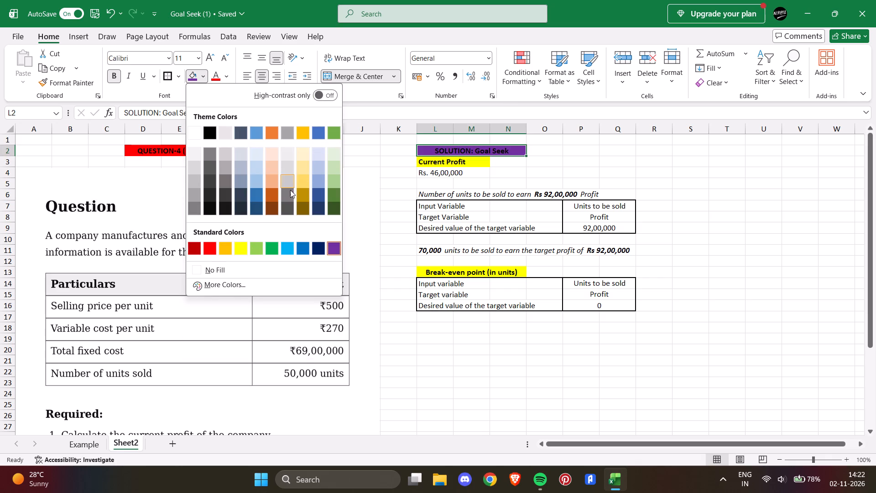
pyautogui.rightClick(332, 244)
pyautogui.click(332, 246)
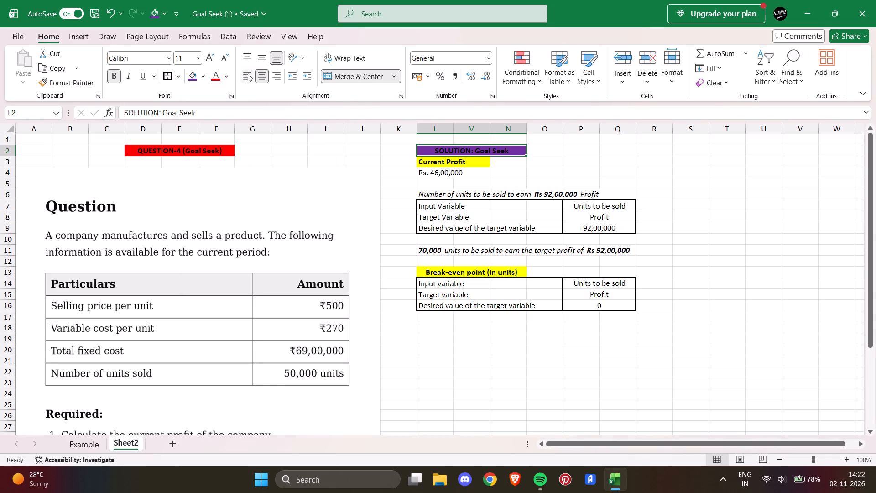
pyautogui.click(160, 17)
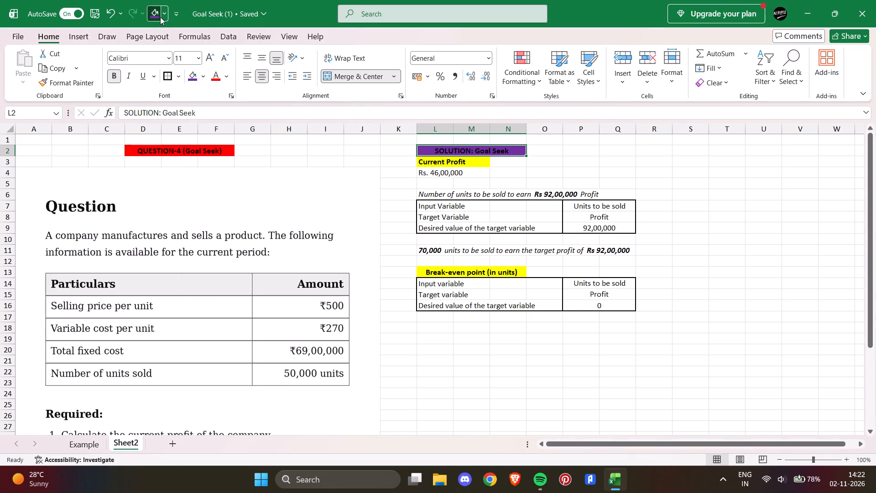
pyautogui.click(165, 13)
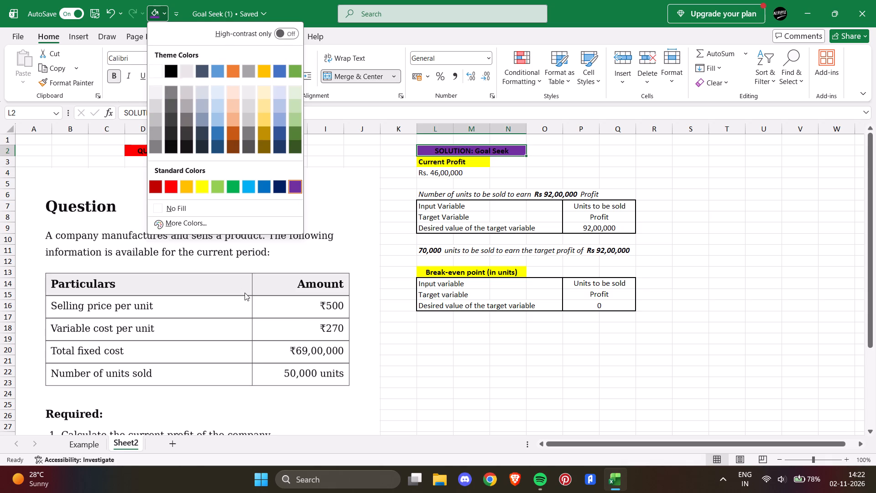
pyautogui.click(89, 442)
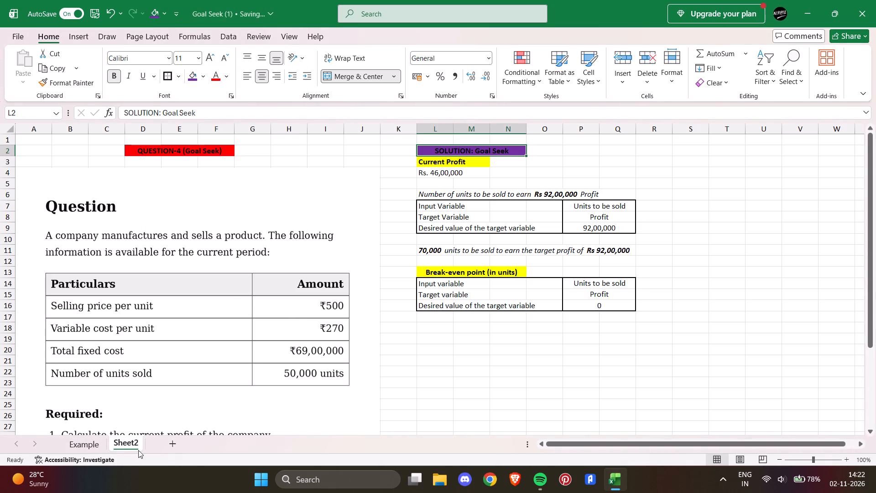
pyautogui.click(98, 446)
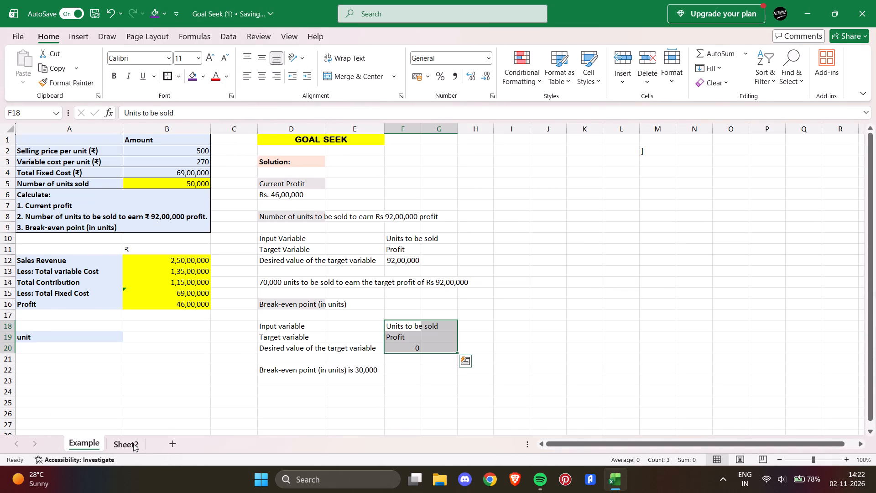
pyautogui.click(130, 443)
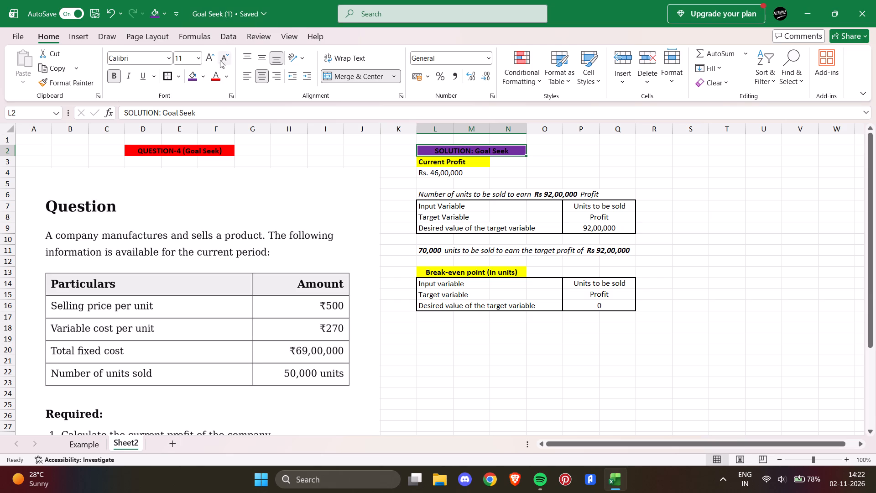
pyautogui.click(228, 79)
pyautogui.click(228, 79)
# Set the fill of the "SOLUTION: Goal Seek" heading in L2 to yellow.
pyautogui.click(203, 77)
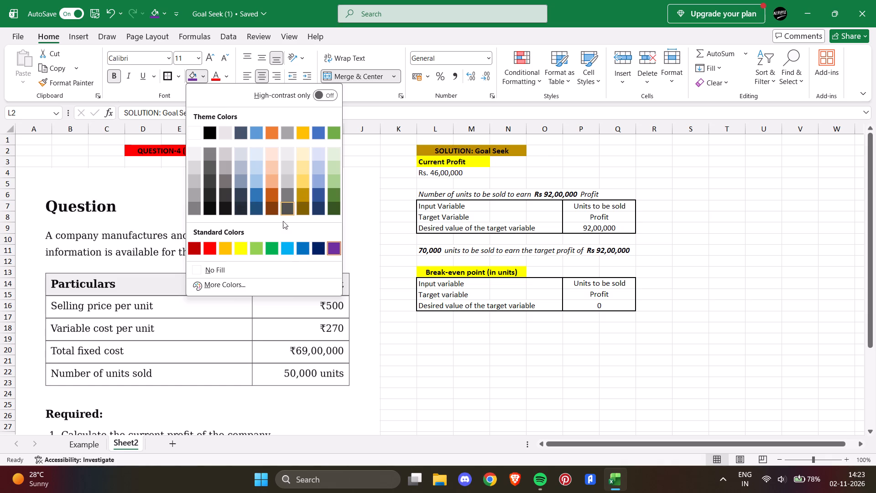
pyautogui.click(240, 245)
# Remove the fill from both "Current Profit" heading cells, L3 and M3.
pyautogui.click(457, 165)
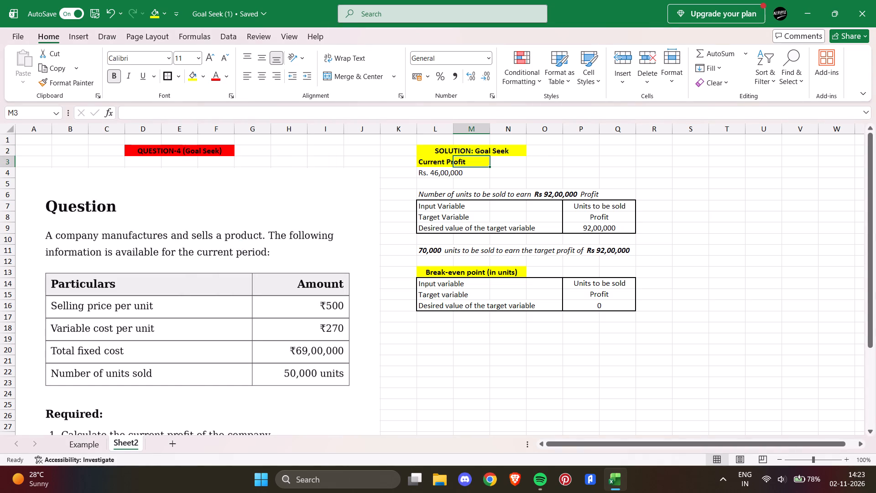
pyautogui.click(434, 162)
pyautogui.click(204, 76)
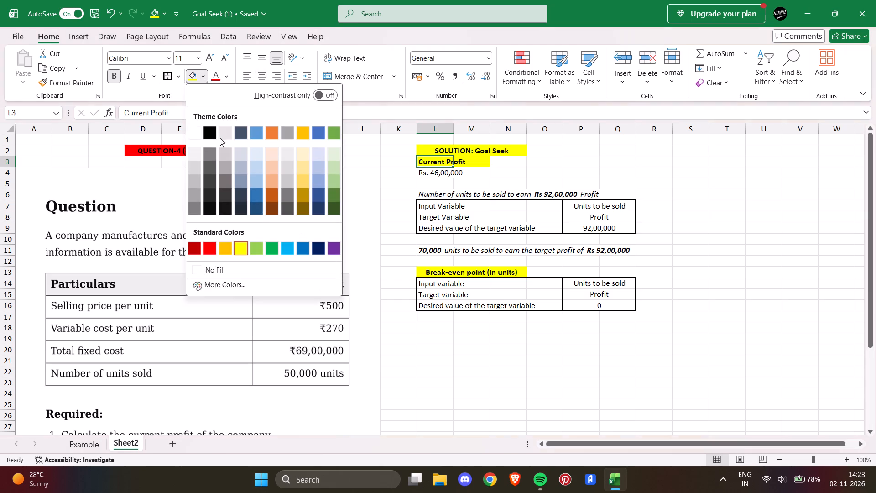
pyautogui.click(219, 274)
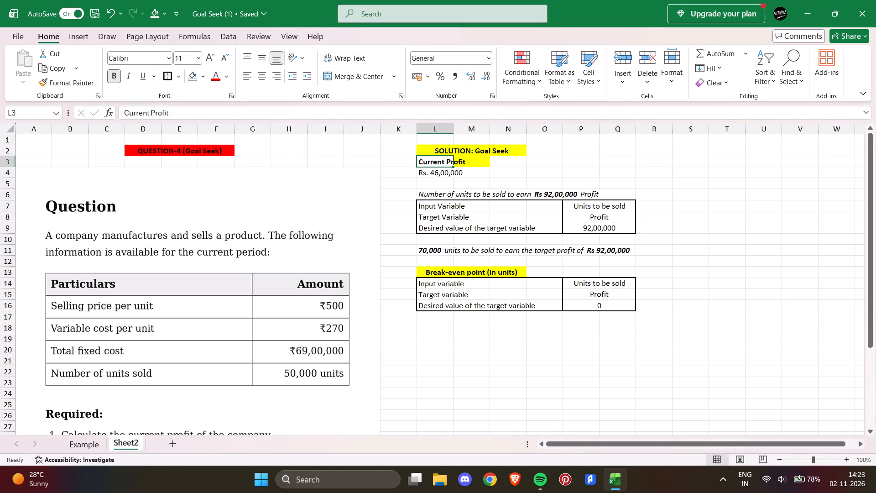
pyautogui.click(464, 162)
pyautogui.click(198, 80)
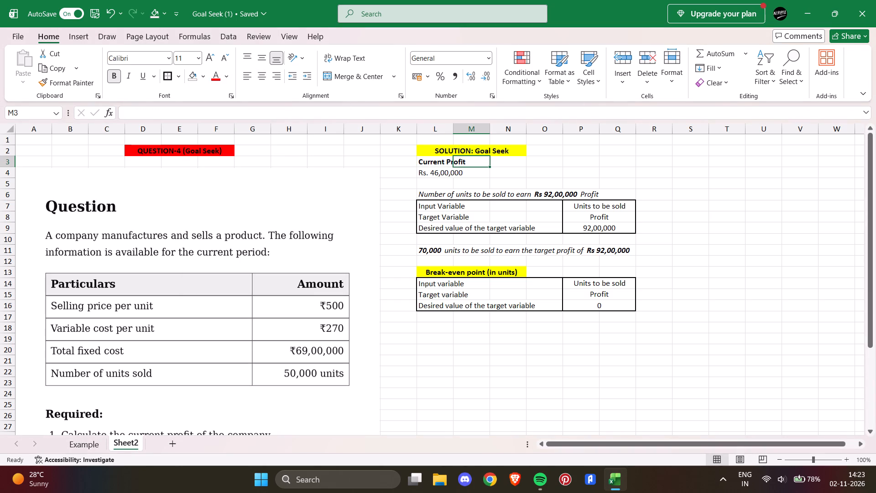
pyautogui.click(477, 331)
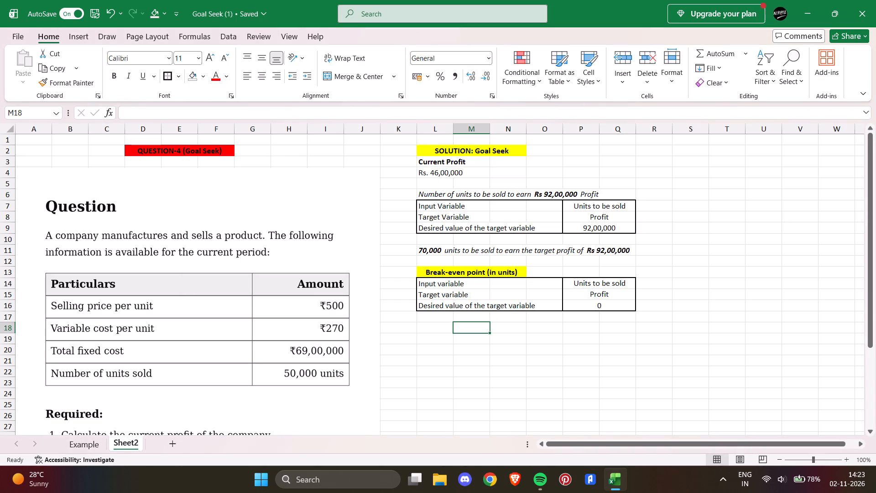
# Review the solution on the Example sheet for the remaining break-even content.
pyautogui.click(97, 443)
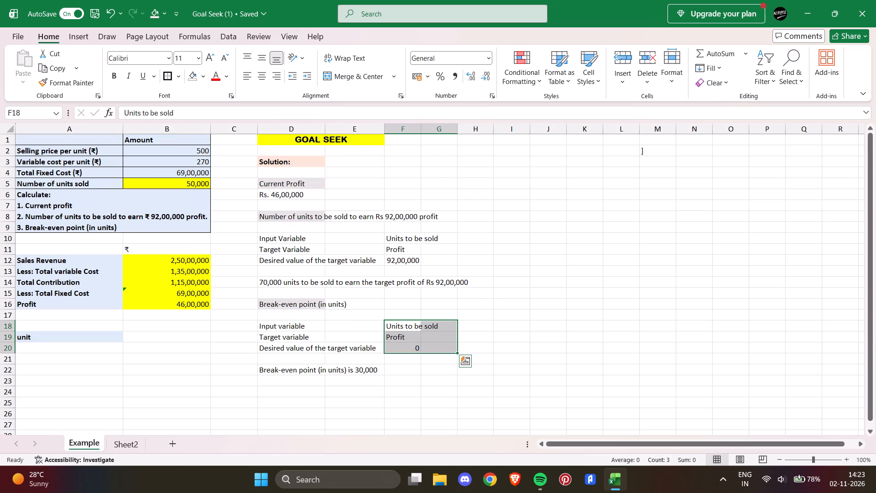
pyautogui.scroll(-1, 305, 378)
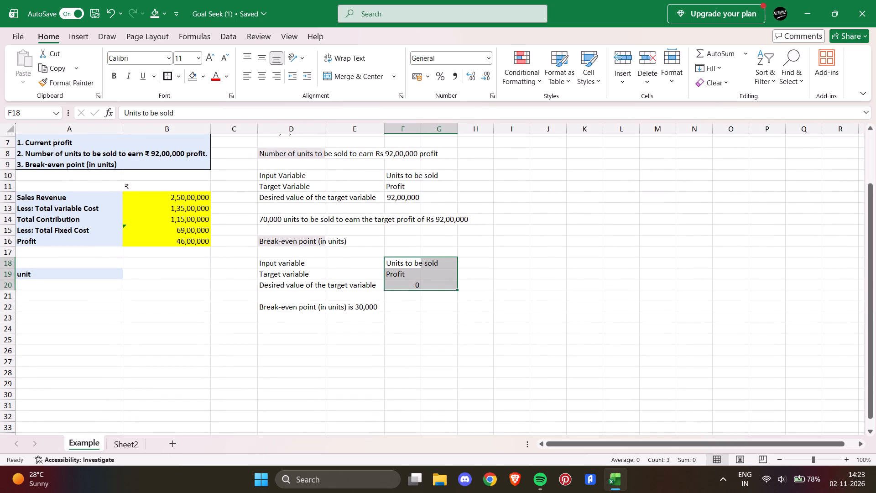
pyautogui.scroll(1, 451, 349)
pyautogui.hscroll(1, 451, 349)
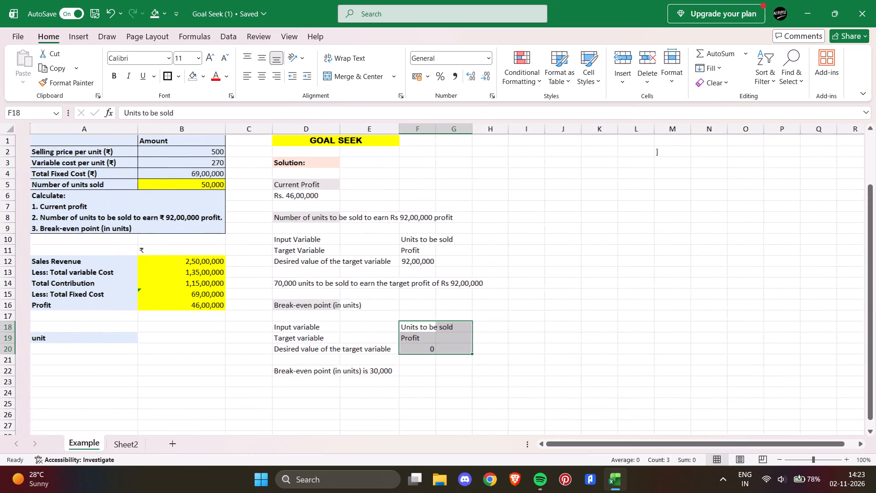
pyautogui.hscroll(1, 451, 349)
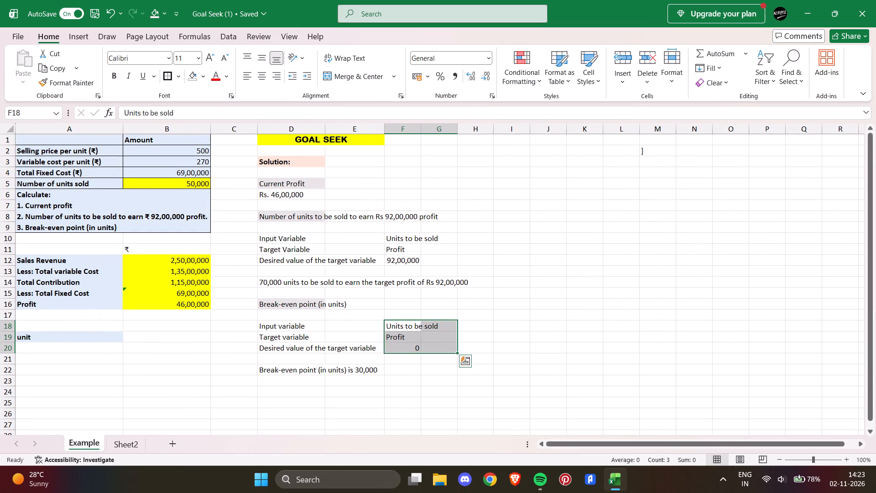
pyautogui.scroll(1, 451, 349)
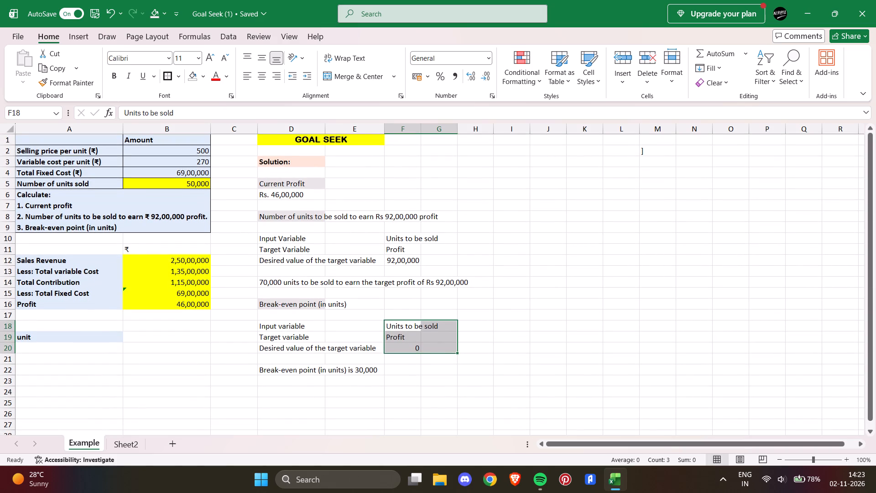
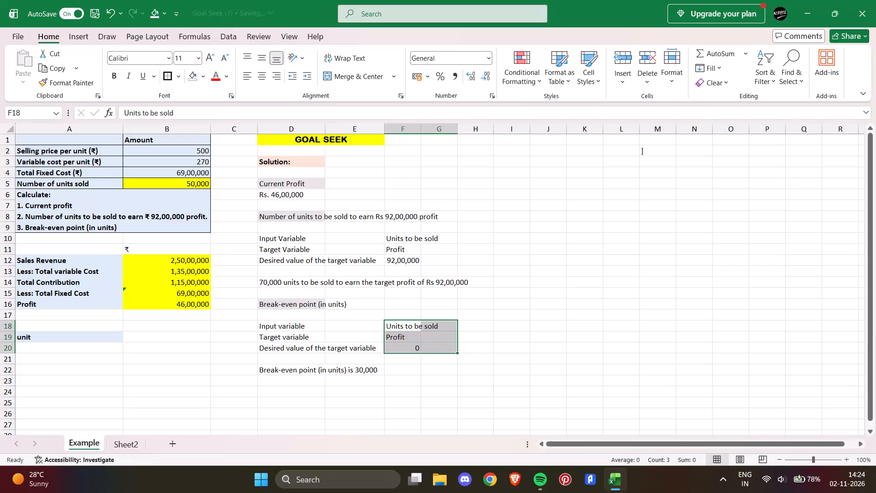
# Review the question picture and the solution laid out on Sheet2, down to the break-even section.
pyautogui.click(125, 447)
pyautogui.scroll(-2, 283, 378)
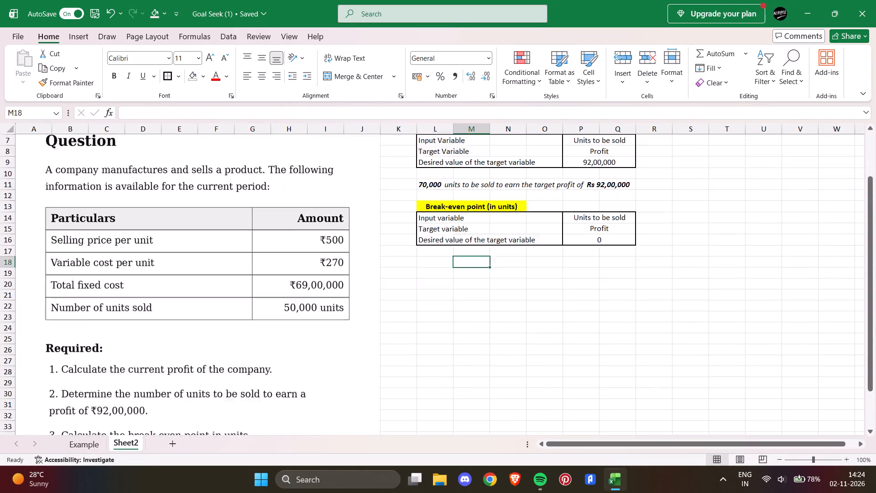
pyautogui.scroll(-5, 283, 378)
pyautogui.scroll(3, 283, 378)
pyautogui.scroll(-3, 283, 378)
pyautogui.scroll(7, 283, 378)
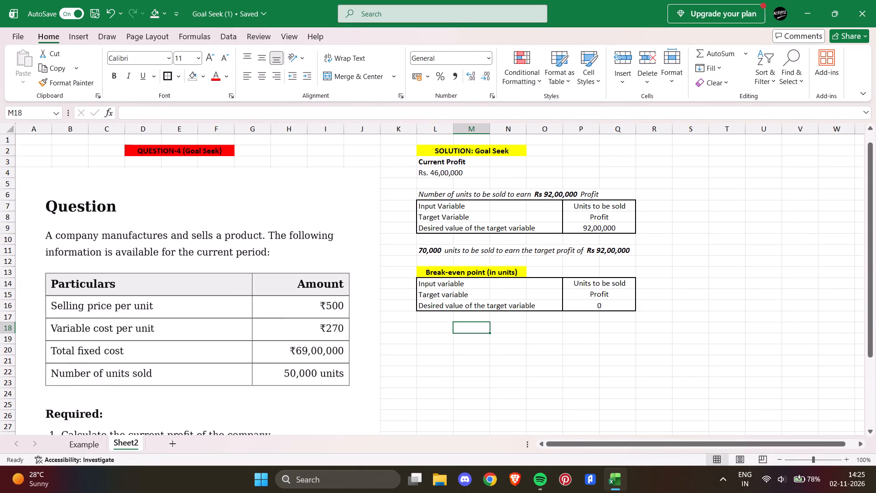
pyautogui.scroll(2, 283, 378)
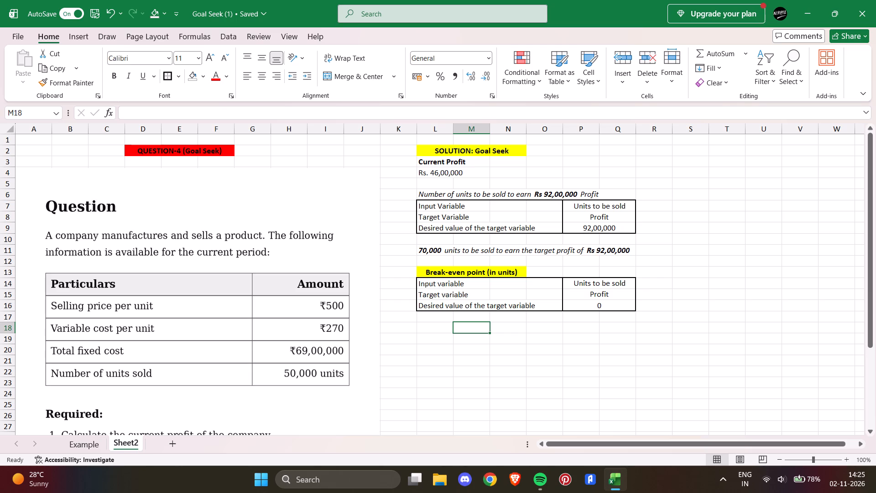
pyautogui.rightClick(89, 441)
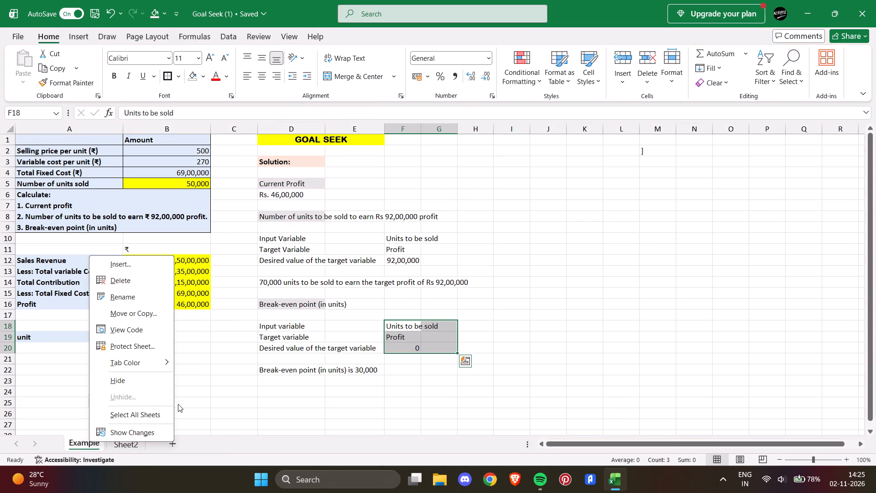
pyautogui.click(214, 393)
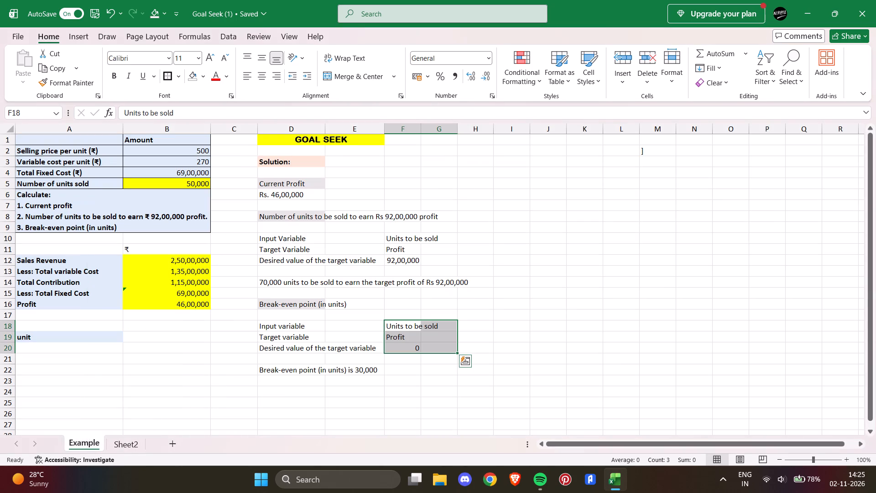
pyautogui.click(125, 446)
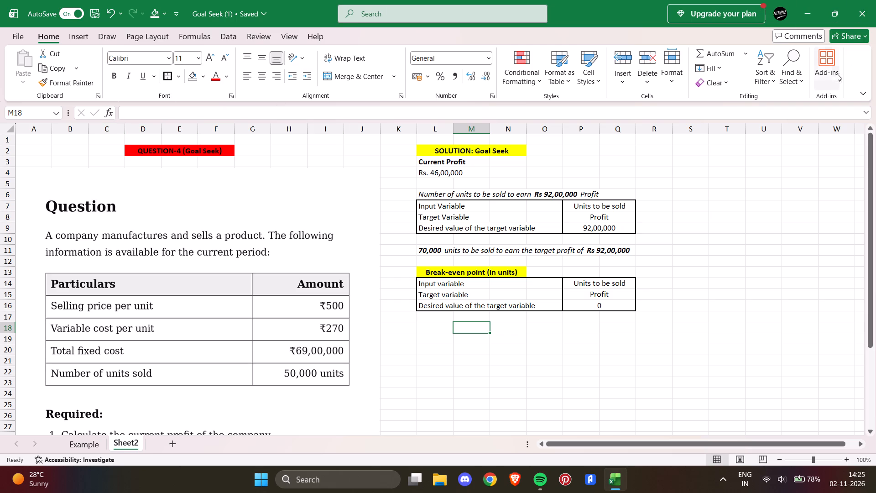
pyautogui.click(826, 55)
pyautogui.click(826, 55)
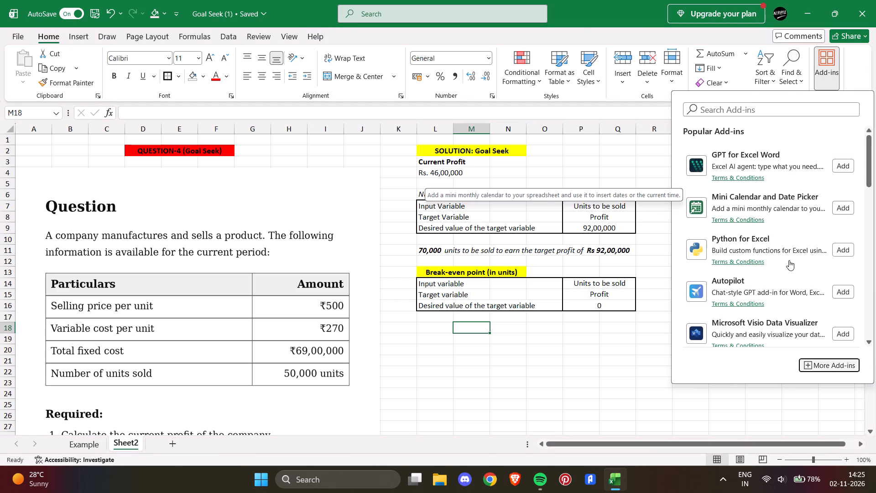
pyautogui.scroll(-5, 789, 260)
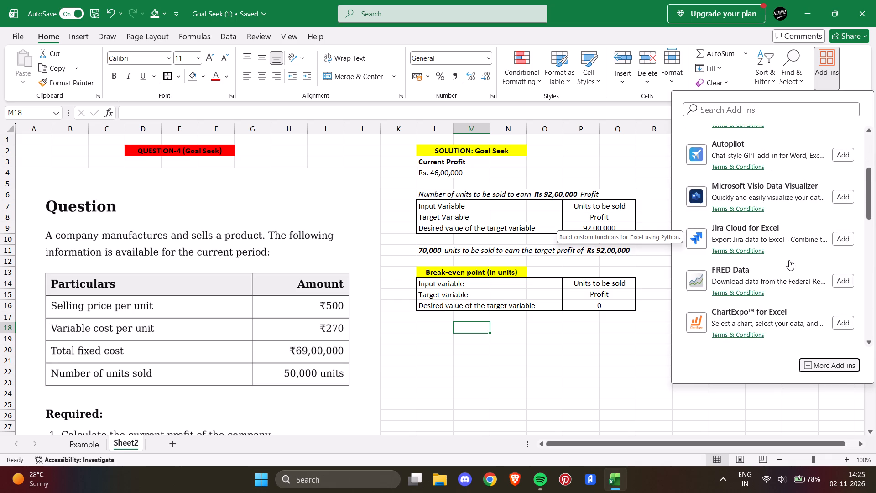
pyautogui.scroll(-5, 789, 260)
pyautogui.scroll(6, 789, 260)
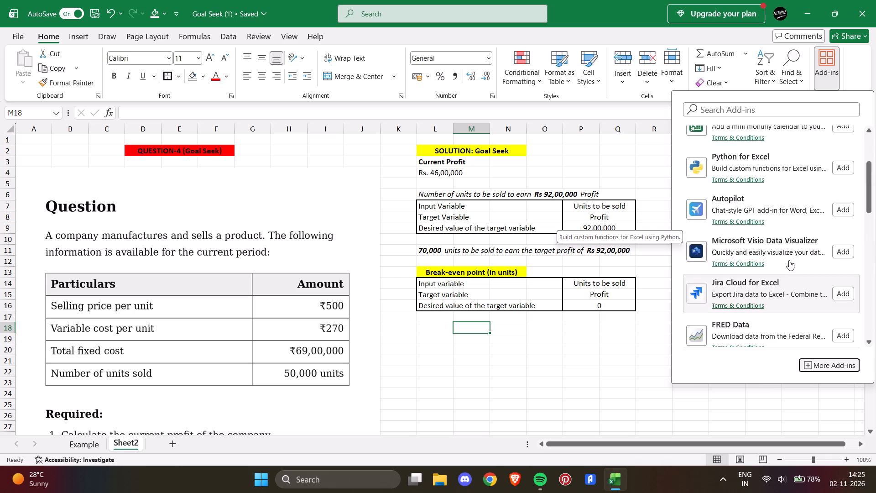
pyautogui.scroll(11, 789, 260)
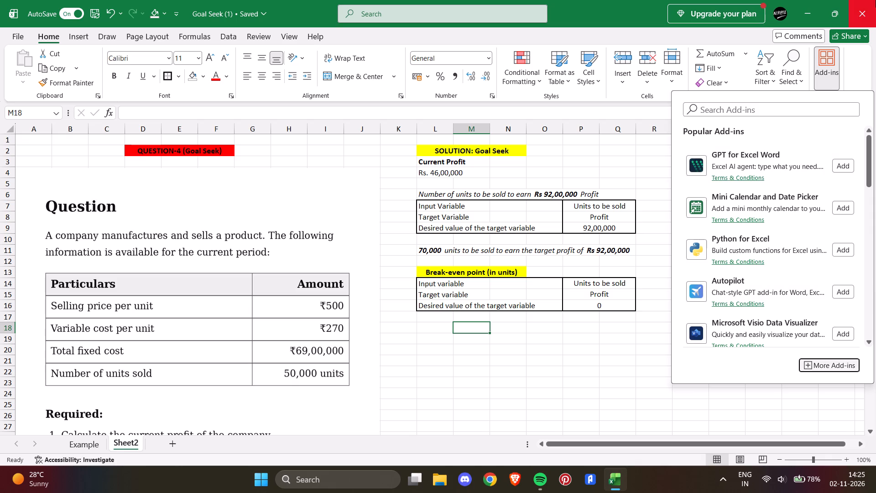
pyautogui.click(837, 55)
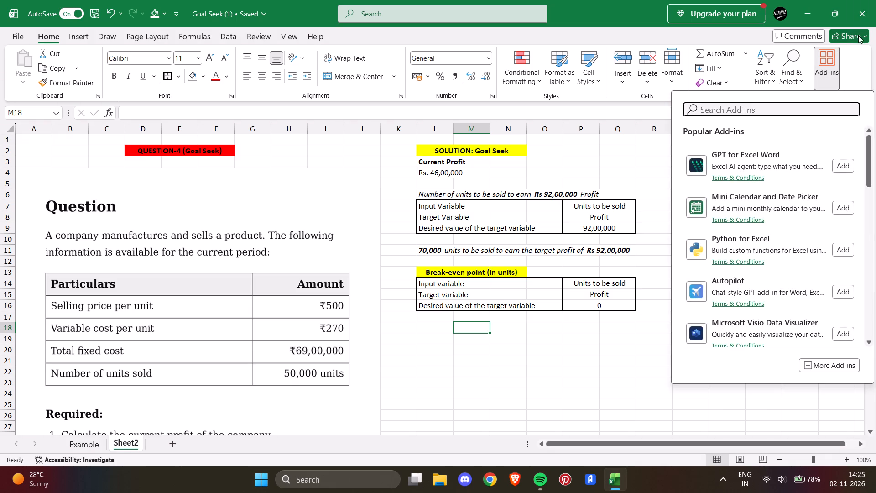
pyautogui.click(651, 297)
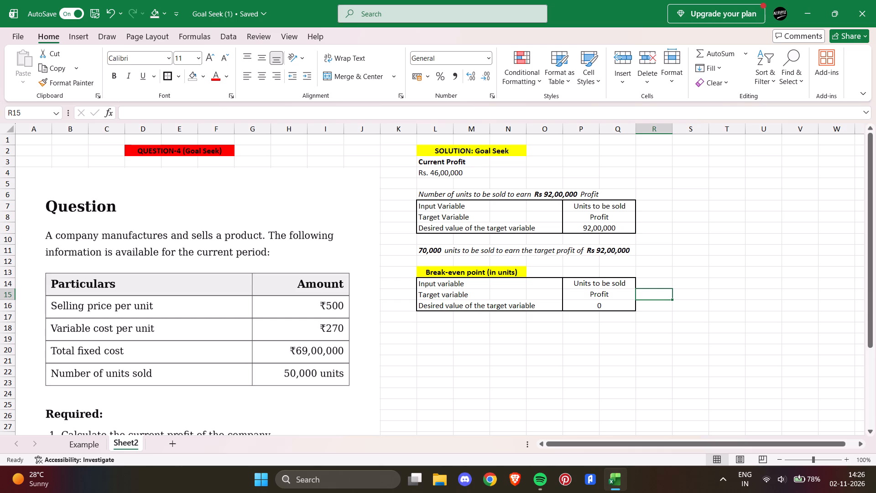
# Undo the last fill removal in M3 of the Current Profit heading on Sheet2.
pyautogui.scroll(-3, 327, 355)
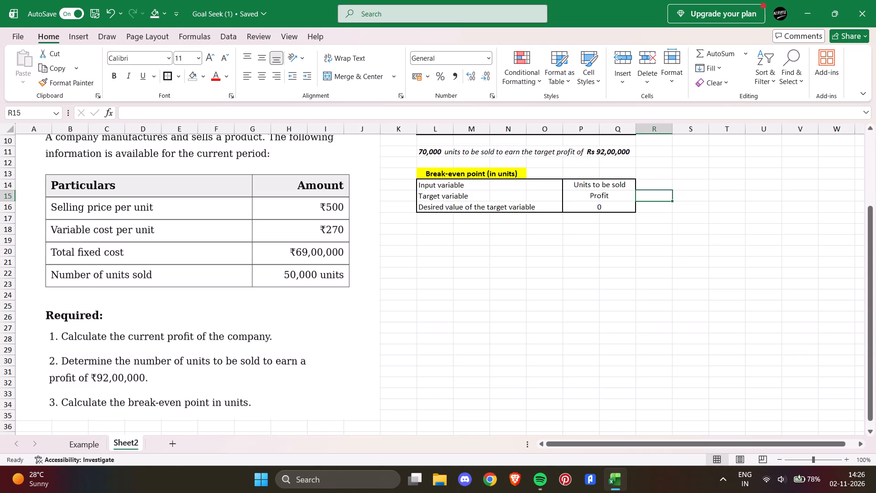
pyautogui.scroll(-1, 327, 355)
pyautogui.scroll(3, 327, 355)
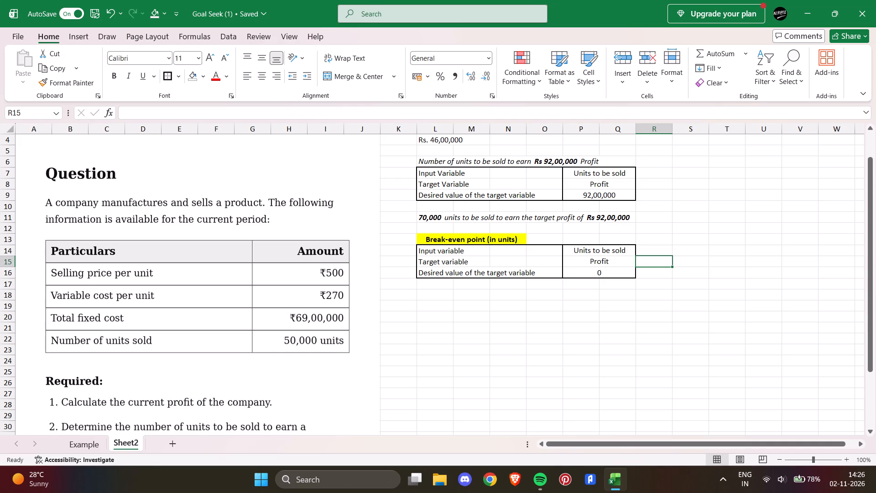
pyautogui.scroll(2, 381, 389)
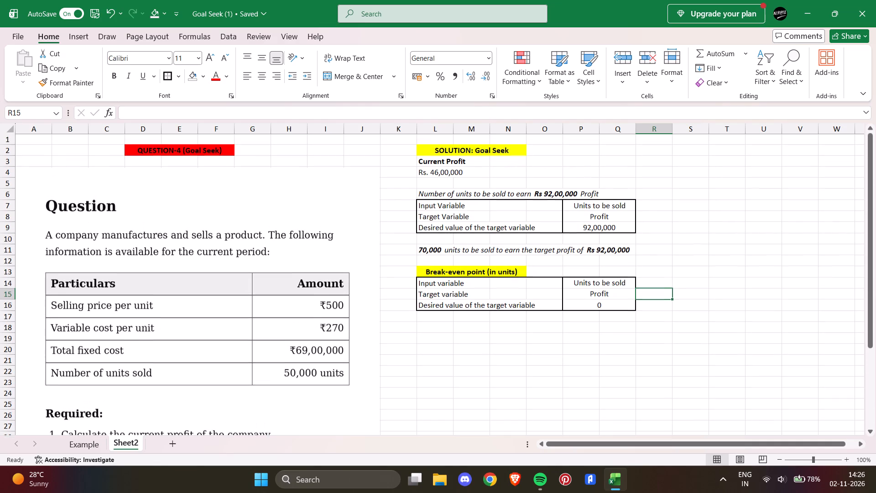
pyautogui.scroll(1, 381, 389)
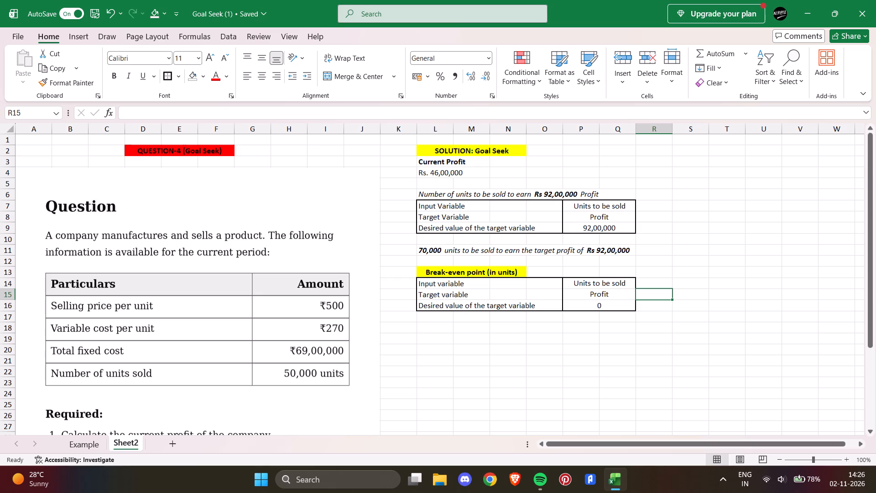
pyautogui.moveTo(425, 161); pyautogui.dragTo(595, 291)
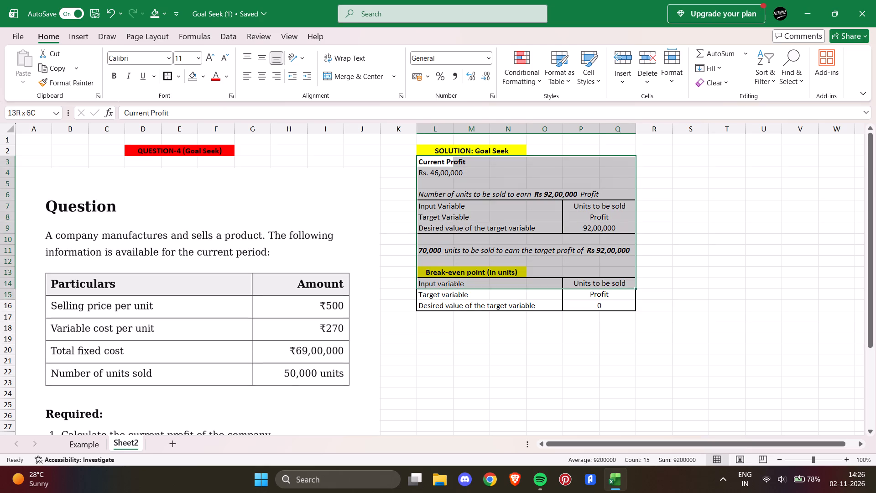
pyautogui.moveTo(595, 291); pyautogui.dragTo(598, 308)
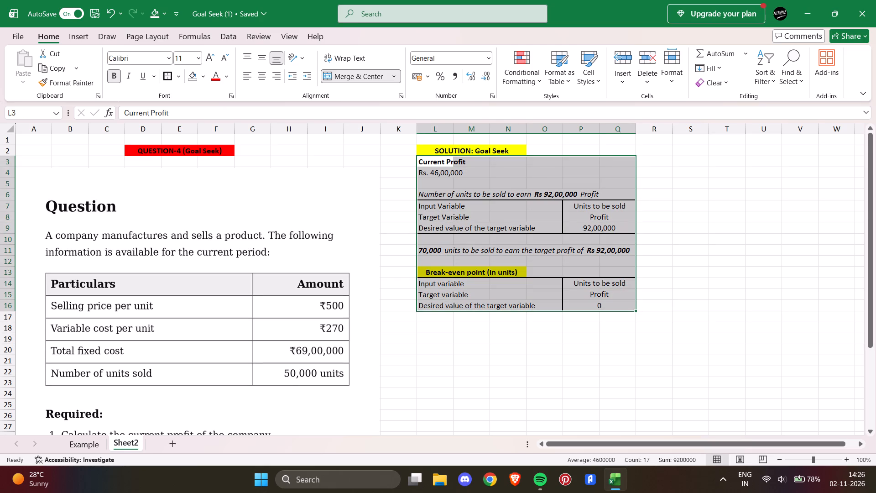
pyautogui.hotkey('ctrl', 'z')
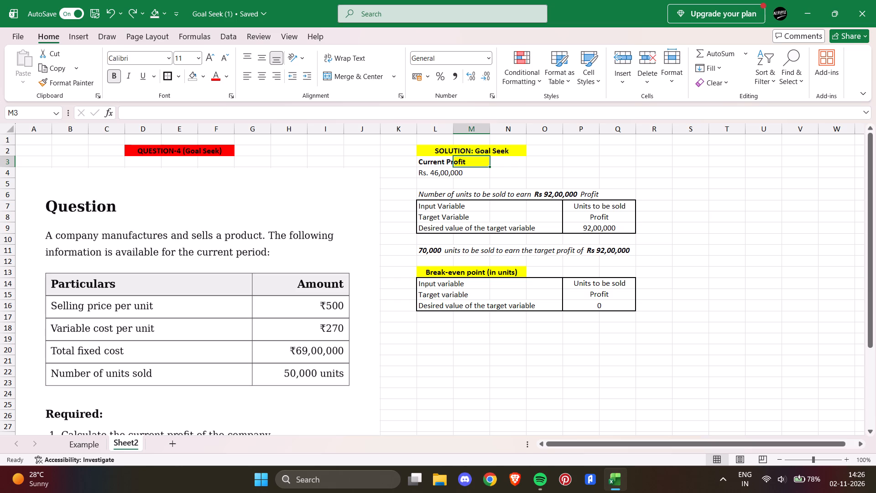
# Move the solution block L3:Q16 out of Sheet2 to a new sheet, starting at cell M14.
pyautogui.moveTo(425, 161); pyautogui.dragTo(618, 294)
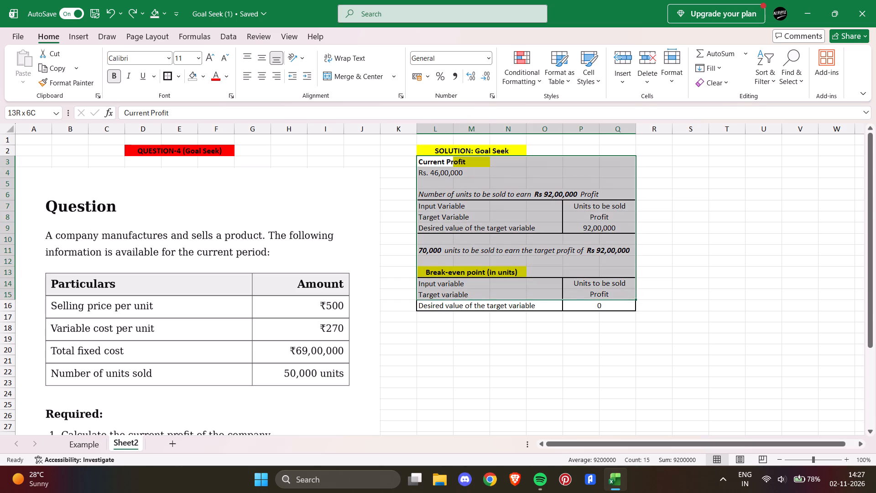
pyautogui.moveTo(618, 294); pyautogui.dragTo(622, 306)
pyautogui.hotkey('ctrl', 'x')
pyautogui.click(177, 442)
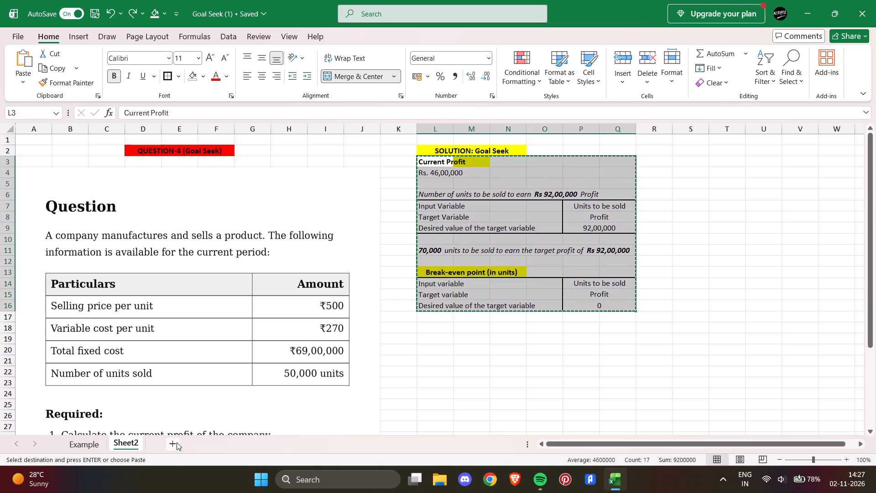
pyautogui.rightClick(486, 279)
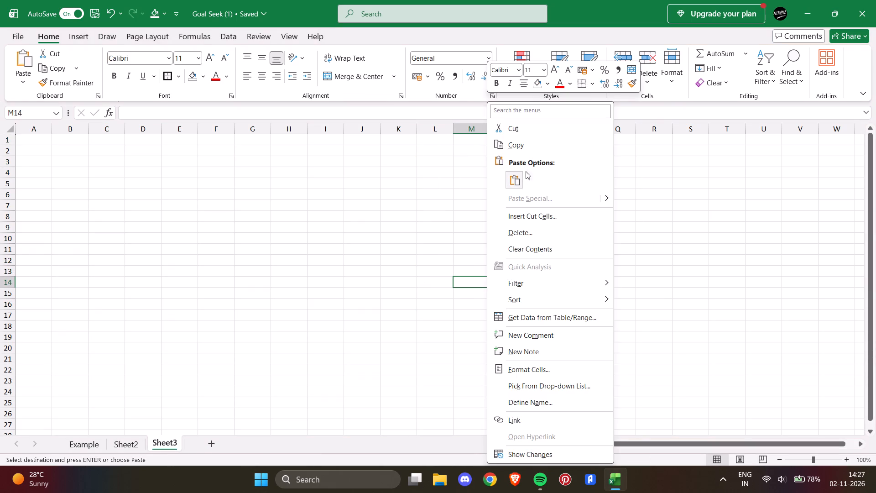
pyautogui.click(519, 181)
# Enter the label "Given" in L3 on Sheet2, directly below the "SOLUTION: Goal Seek" heading.
pyautogui.click(120, 443)
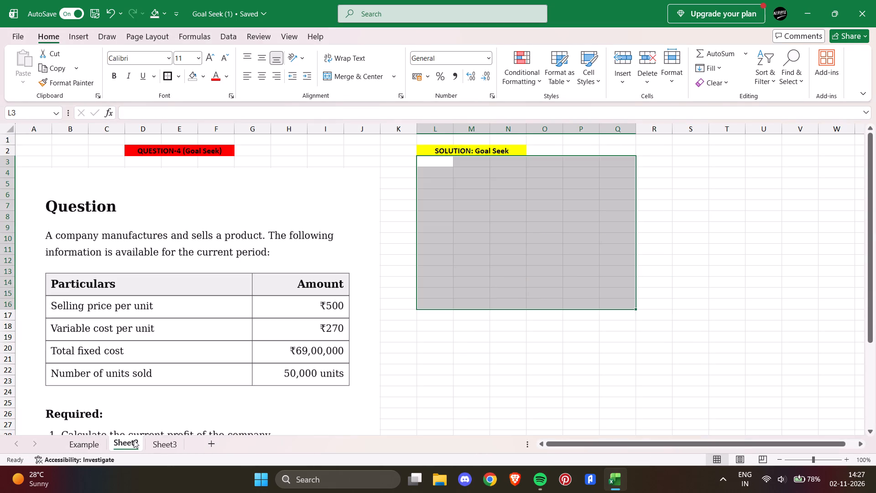
pyautogui.click(558, 177)
pyautogui.click(441, 163)
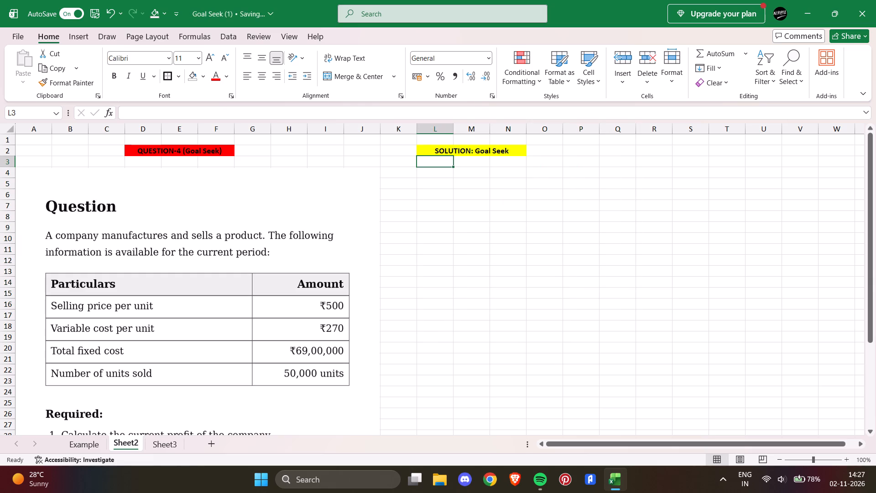
pyautogui.write('GIVEN')
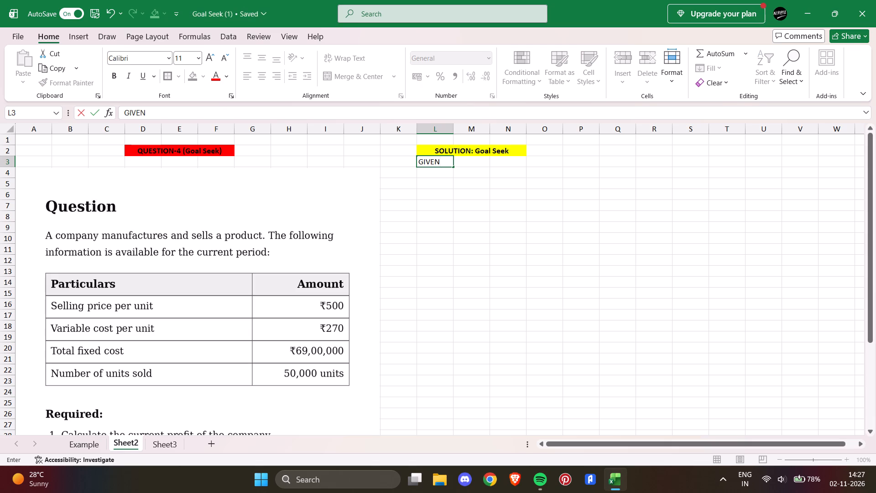
pyautogui.press('BackSpace')
pyautogui.press('BackSpace')
pyautogui.press('BackSpace')
pyautogui.write('iven')
pyautogui.press('Return')
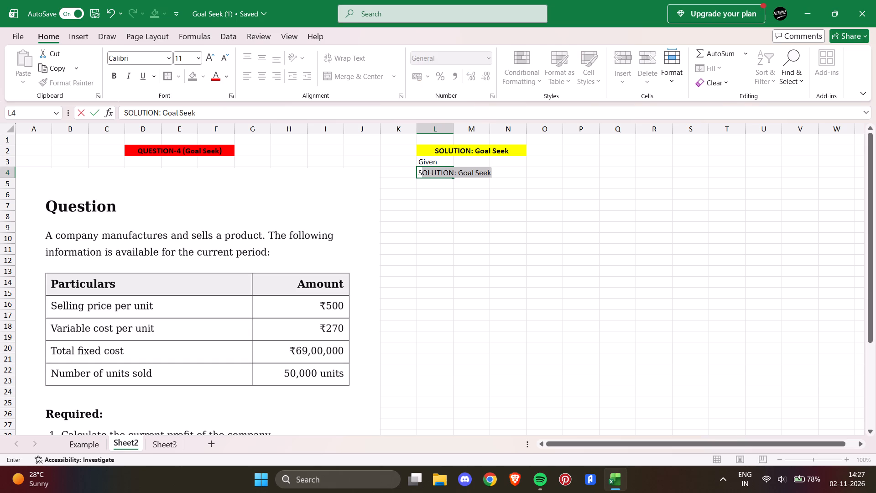
# Enter the label "Selling price per unit" in L4, under "Given".
pyautogui.write('eeli')
pyautogui.press('BackSpace')
pyautogui.press('BackSpace')
pyautogui.press('BackSpace')
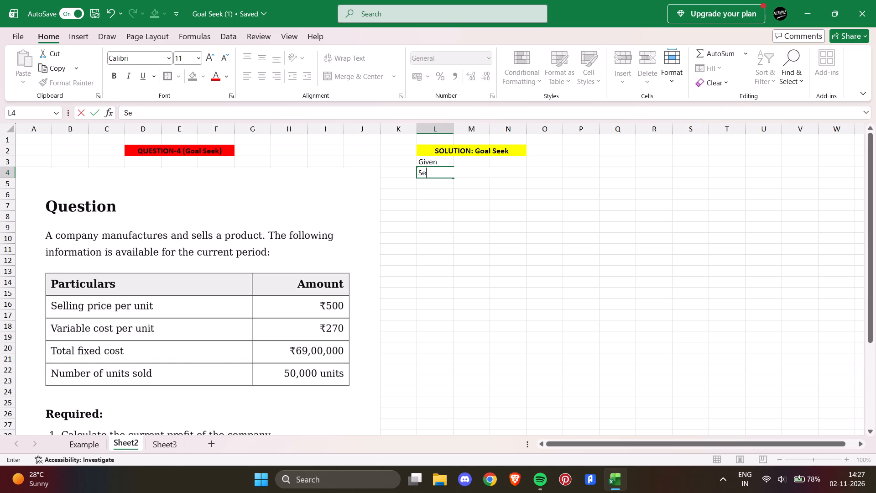
pyautogui.write('lling')
pyautogui.press('space')
pyautogui.write('price')
pyautogui.press('space')
pyautogui.write('per unit')
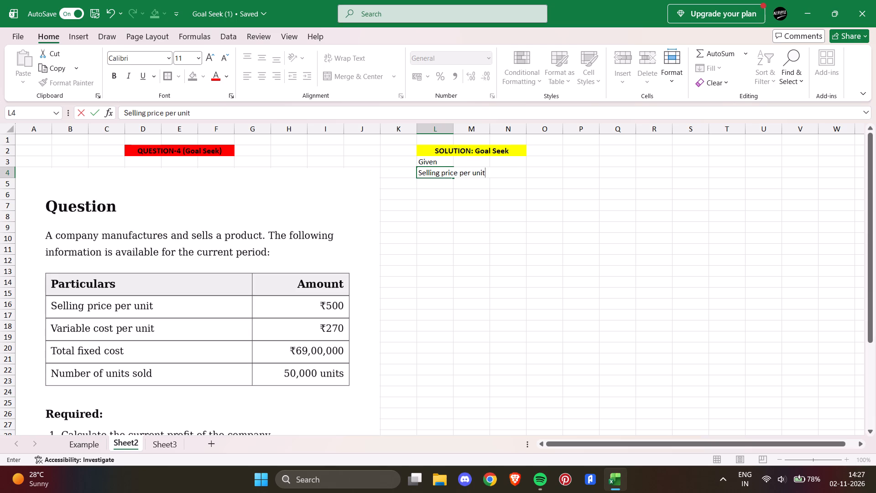
pyautogui.press('Return')
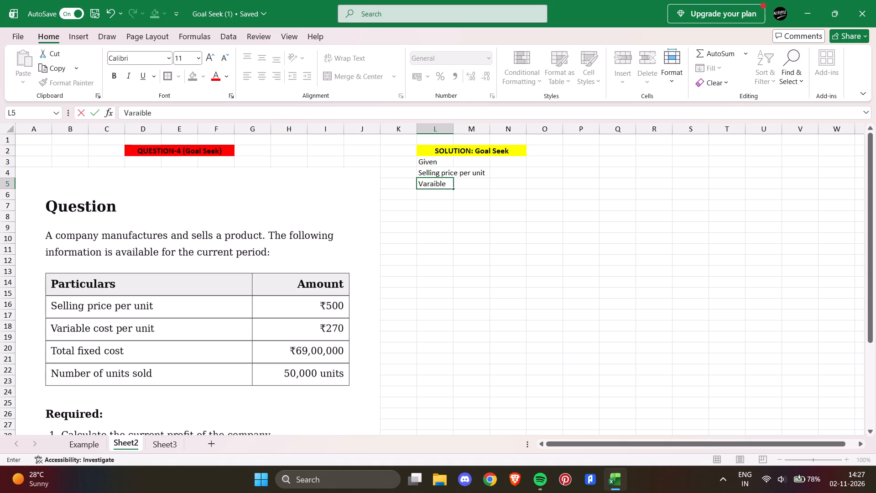
# Complete the variable cost per unit label in L5, directly below "Selling price per unit".
pyautogui.write('cost pe un')
pyautogui.press('i')
pyautogui.press('y')
pyautogui.press('BackSpace')
pyautogui.press('t')
pyautogui.press('Left')
pyautogui.press('Left')
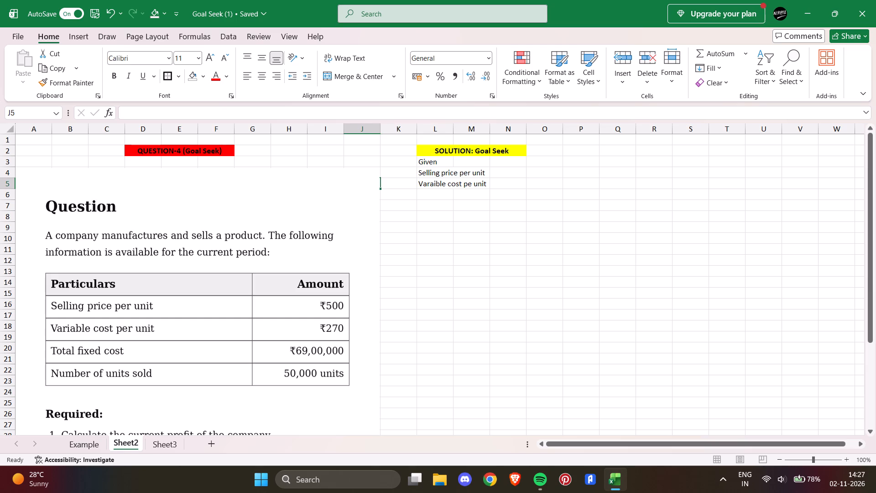
# Correct the spelling of the label in L5 to "Variable cost per unit".
pyautogui.press('Right')
pyautogui.press('Right')
pyautogui.press('Right')
pyautogui.press('Right')
pyautogui.press('Left')
pyautogui.press('Left')
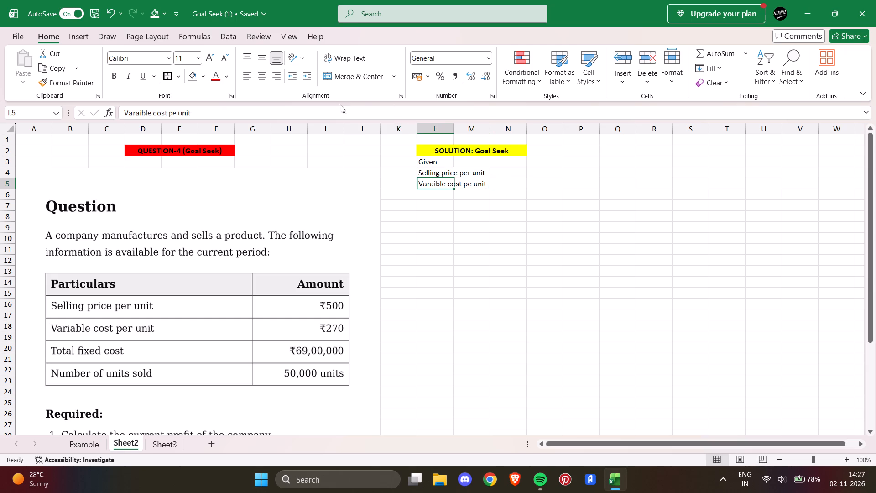
pyautogui.click(180, 115)
pyautogui.press('Left')
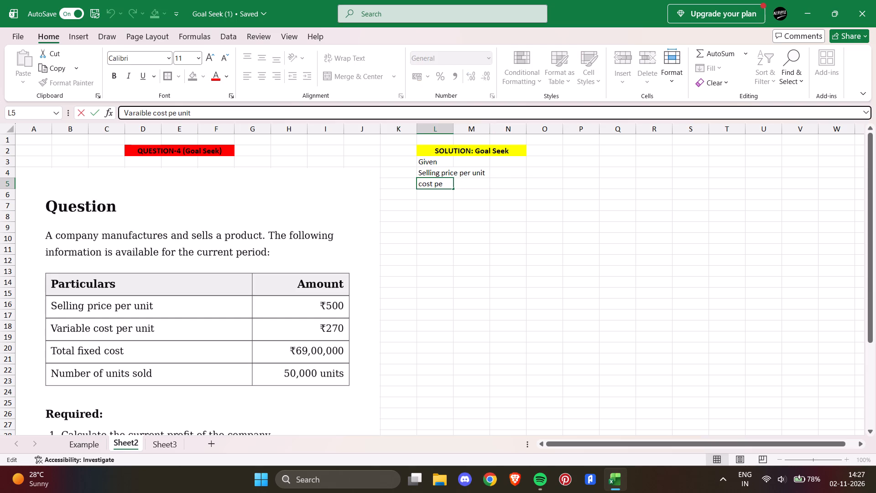
pyautogui.press('r')
pyautogui.press('Left')
pyautogui.press('Left')
pyautogui.press('Left')
pyautogui.press('Left')
pyautogui.press('Left')
pyautogui.press('Left')
pyautogui.press('Left')
pyautogui.press('Left')
pyautogui.press('Left')
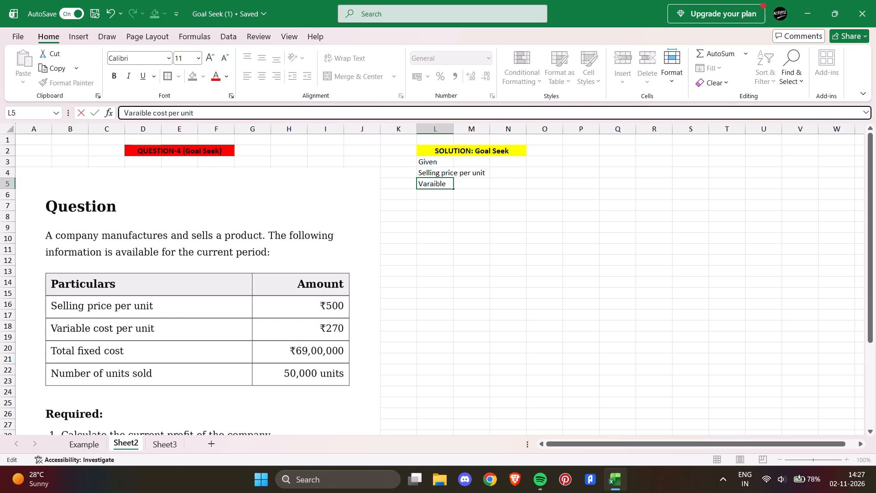
pyautogui.press('Left')
pyautogui.press('Left')
pyautogui.press('Left')
pyautogui.press('Left')
pyautogui.press('BackSpace')
pyautogui.press('BackSpace')
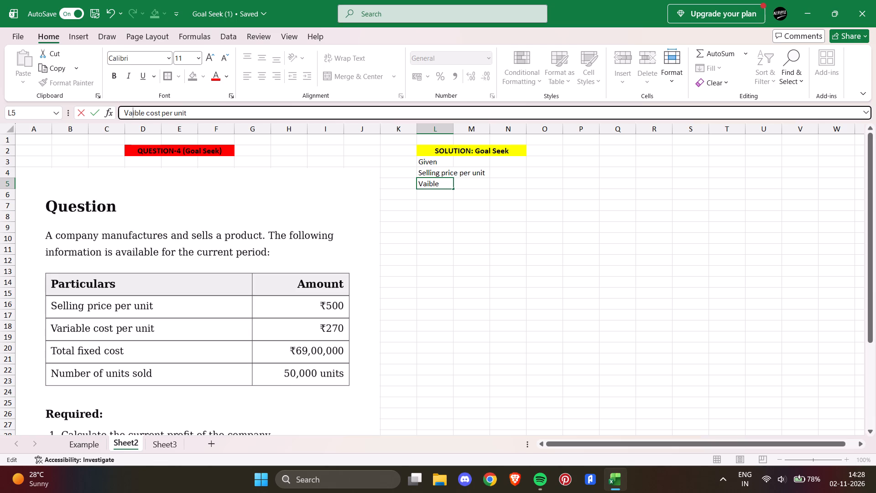
pyautogui.press('r')
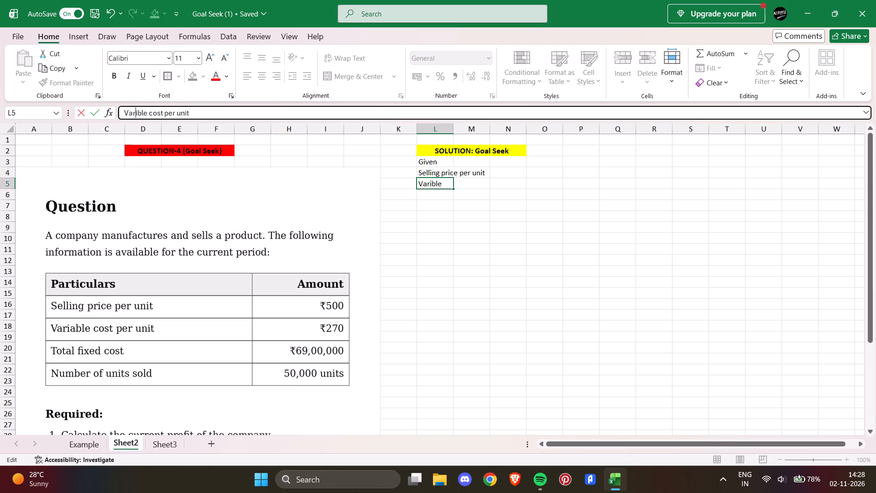
pyautogui.press('Right')
pyautogui.press('a')
# Enter the label "Total fixedcost" in L6, below "Variable cost per unit".
pyautogui.click(424, 197)
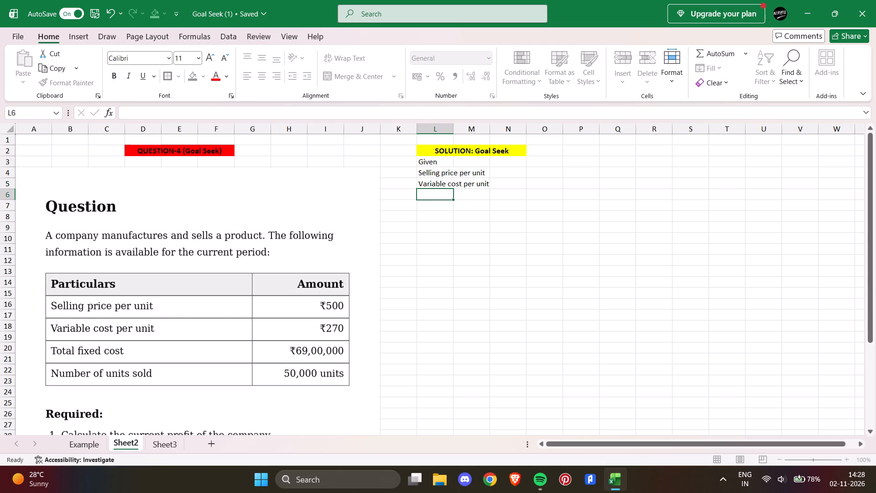
pyautogui.write('otal')
pyautogui.press('space')
pyautogui.write('fixed')
pyautogui.write('cost')
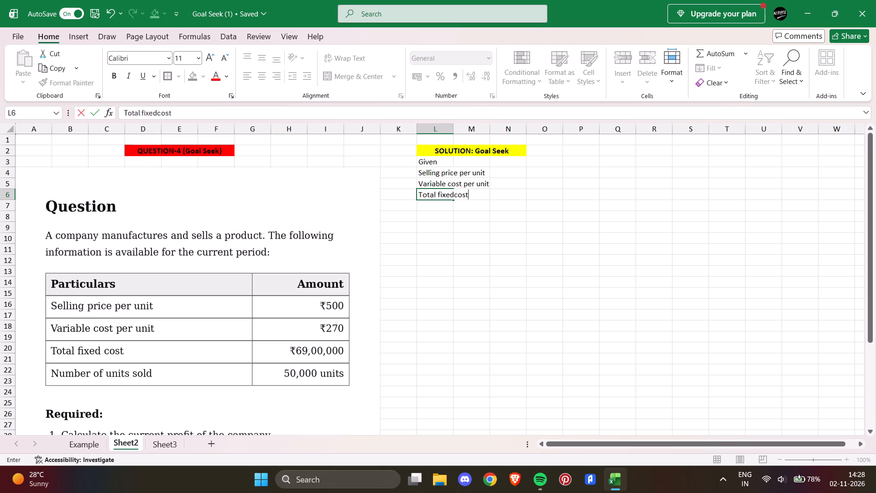
pyautogui.press('Return')
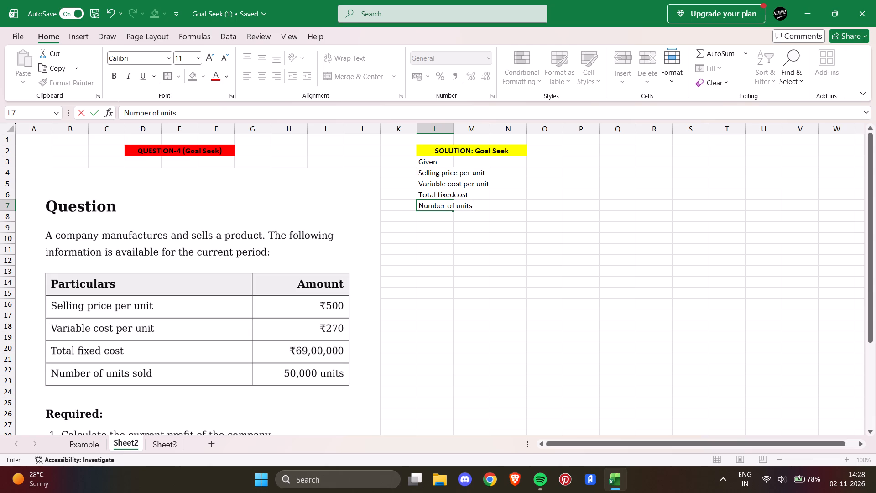
# Complete the label in L7 as "Number of units sold".
pyautogui.write('sold')
pyautogui.click(548, 173)
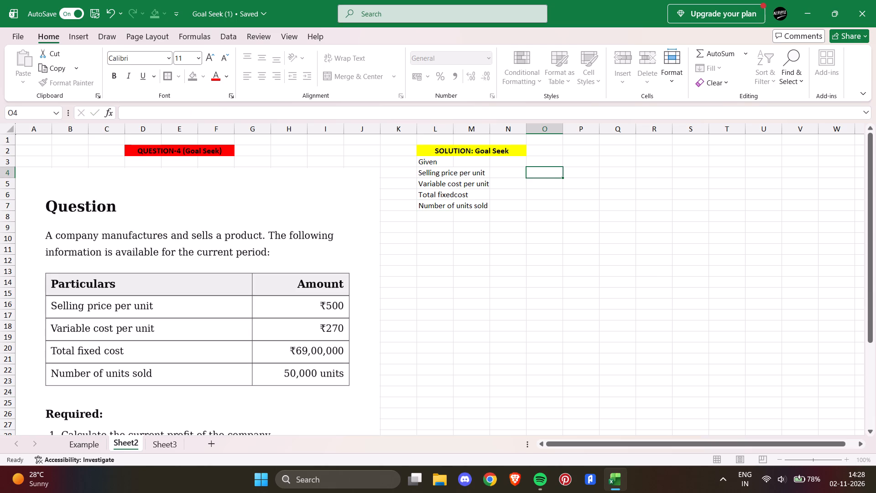
# Make the four item labels in L4:M7 bold.
pyautogui.scroll(1, 428, 173)
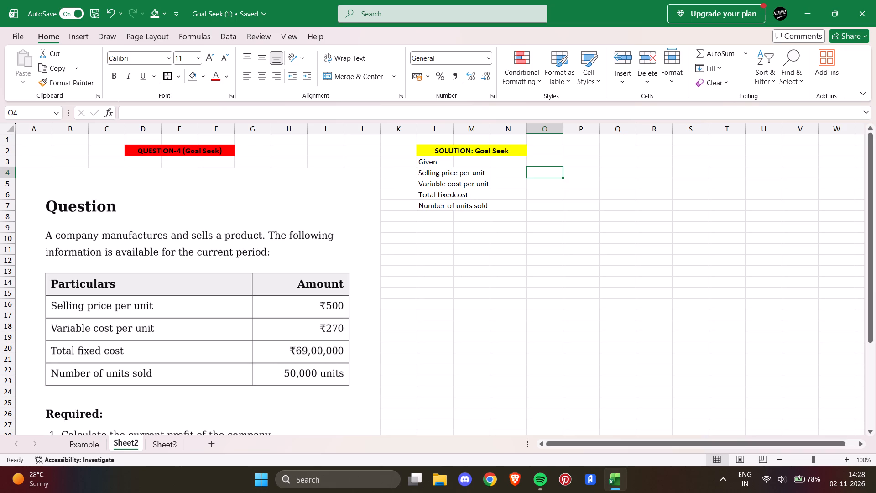
pyautogui.moveTo(422, 172); pyautogui.dragTo(472, 203)
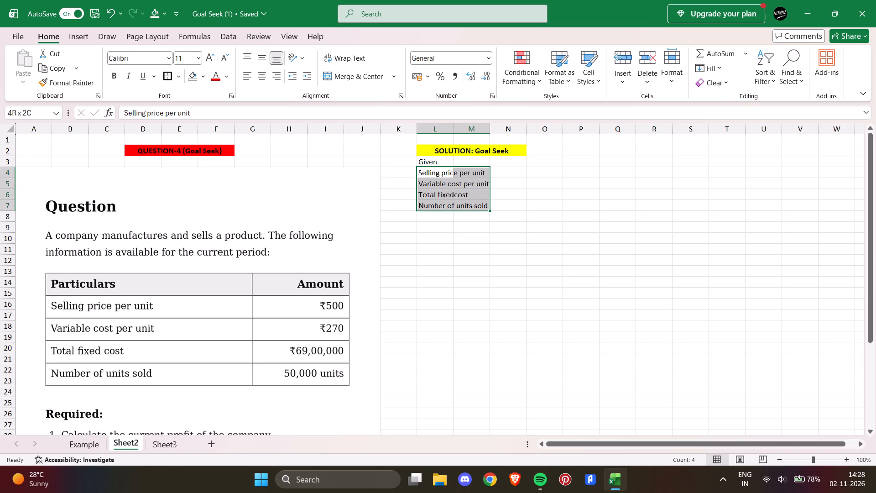
pyautogui.moveTo(472, 203); pyautogui.dragTo(472, 203)
pyautogui.click(110, 76)
# Make the "Given" heading in L3 bold and italic.
pyautogui.click(428, 161)
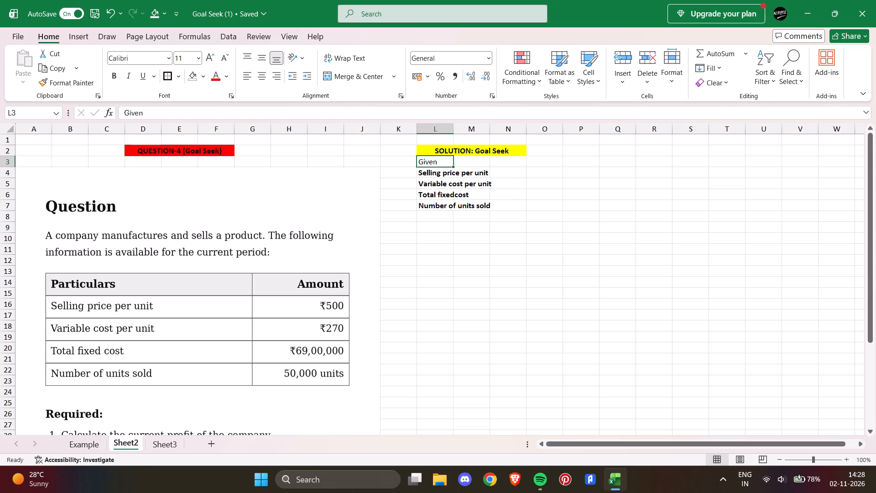
pyautogui.click(114, 76)
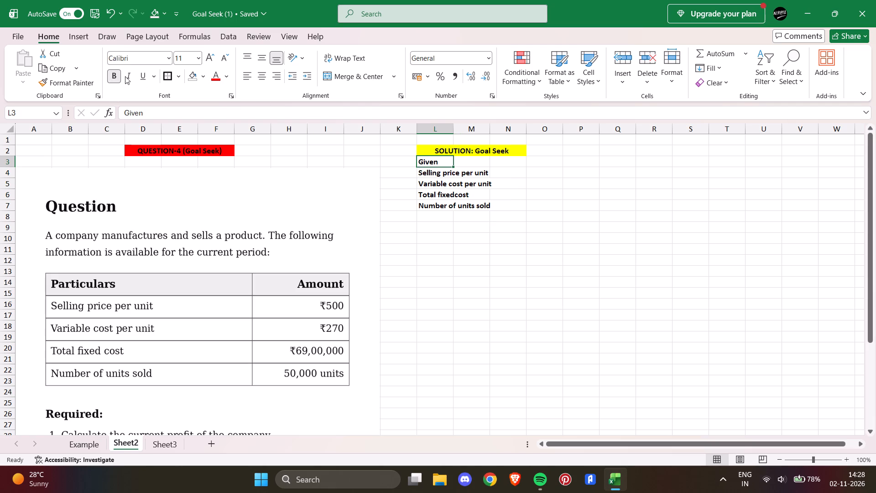
pyautogui.click(125, 76)
pyautogui.click(409, 177)
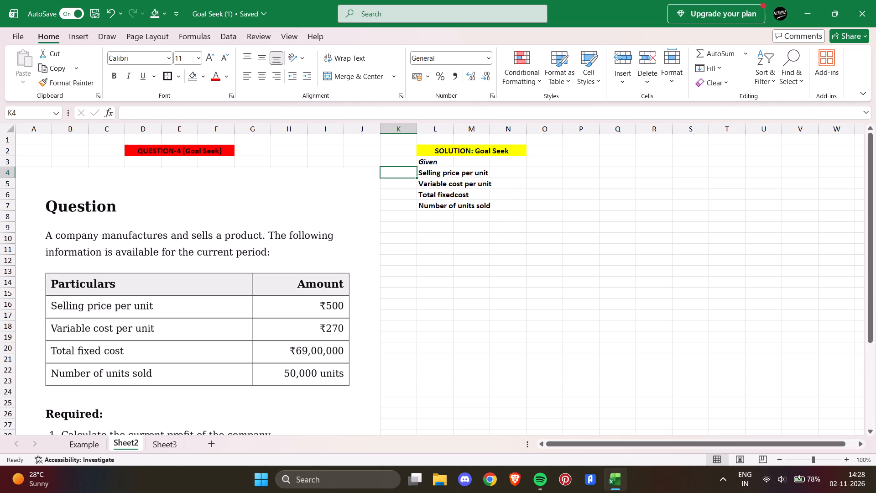
# Merge and center columns L and M separately for each of the four item labels in rows 4 to 7.
pyautogui.moveTo(427, 172); pyautogui.dragTo(442, 174)
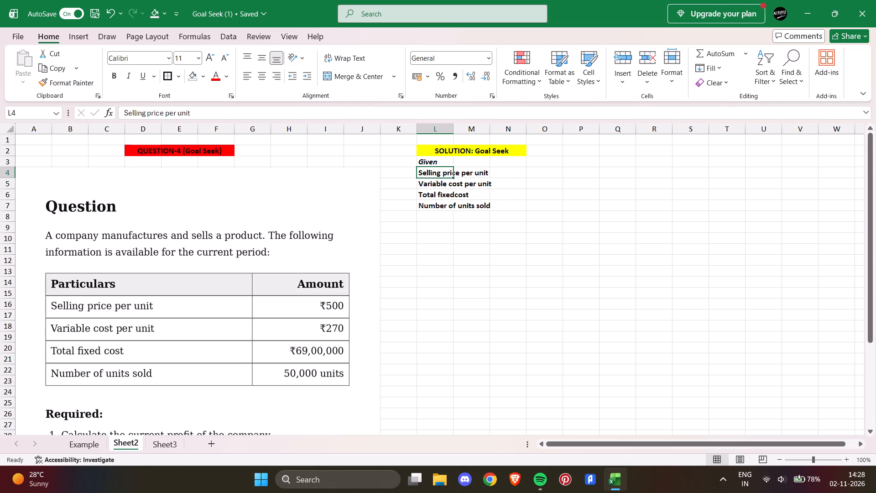
pyautogui.moveTo(442, 174); pyautogui.dragTo(467, 175)
pyautogui.click(346, 79)
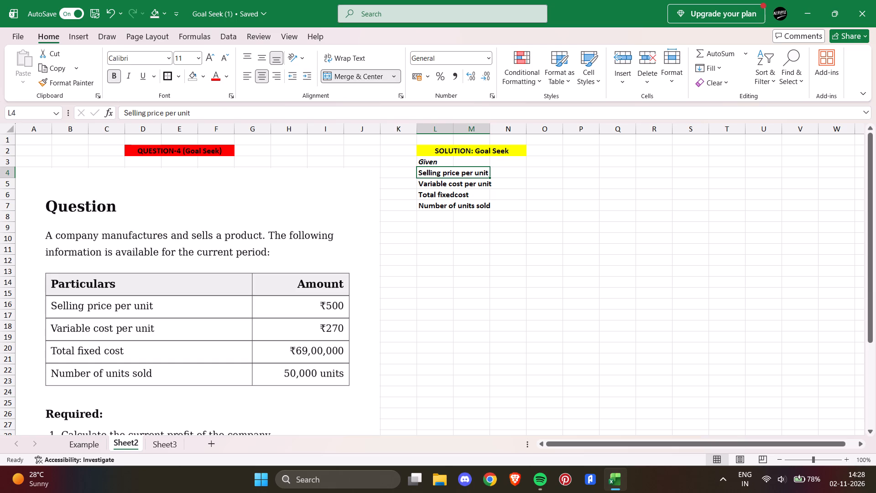
pyautogui.click(449, 182)
pyautogui.moveTo(443, 183); pyautogui.dragTo(467, 182)
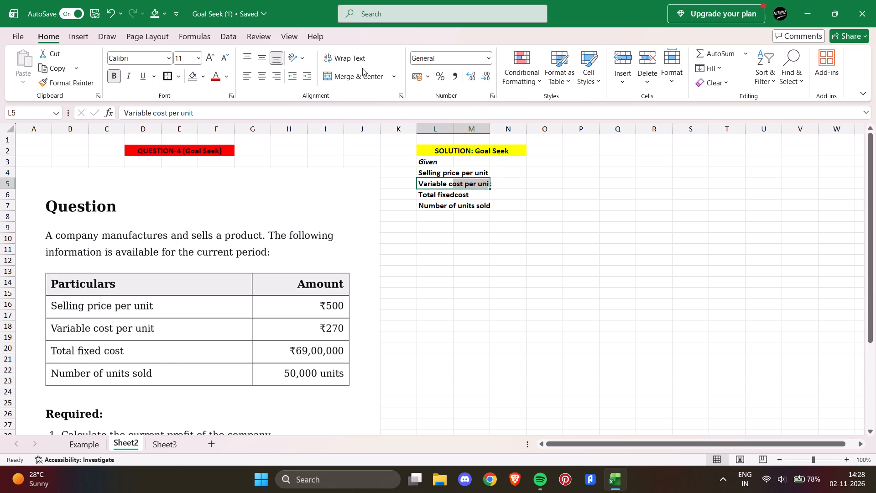
pyautogui.click(354, 77)
pyautogui.moveTo(429, 194); pyautogui.dragTo(464, 194)
pyautogui.click(347, 76)
pyautogui.moveTo(431, 205); pyautogui.dragTo(454, 205)
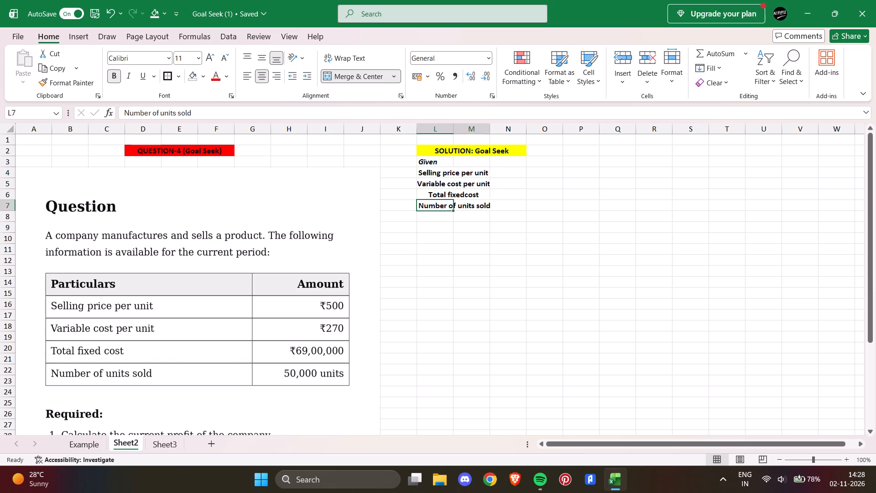
pyautogui.moveTo(454, 205); pyautogui.dragTo(470, 205)
pyautogui.click(352, 77)
pyautogui.click(532, 202)
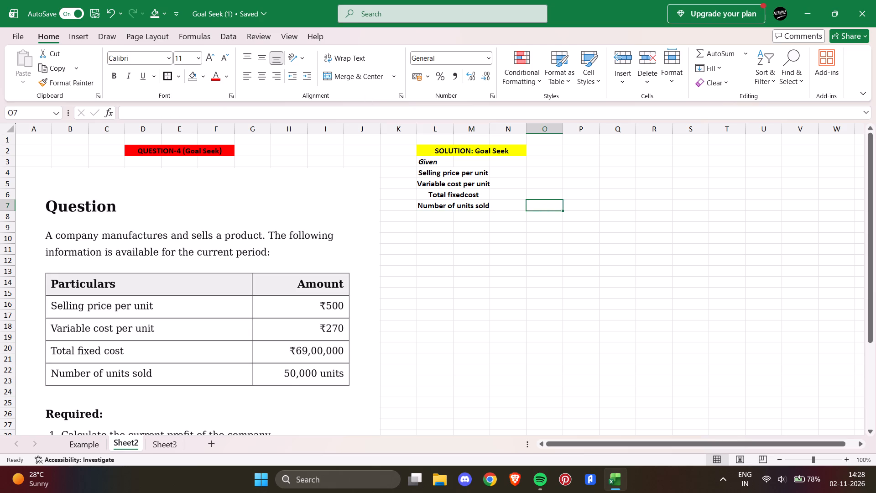
# Left-align the "Total fixedcost" label in merged cell L6:M6.
pyautogui.click(438, 198)
pyautogui.click(248, 75)
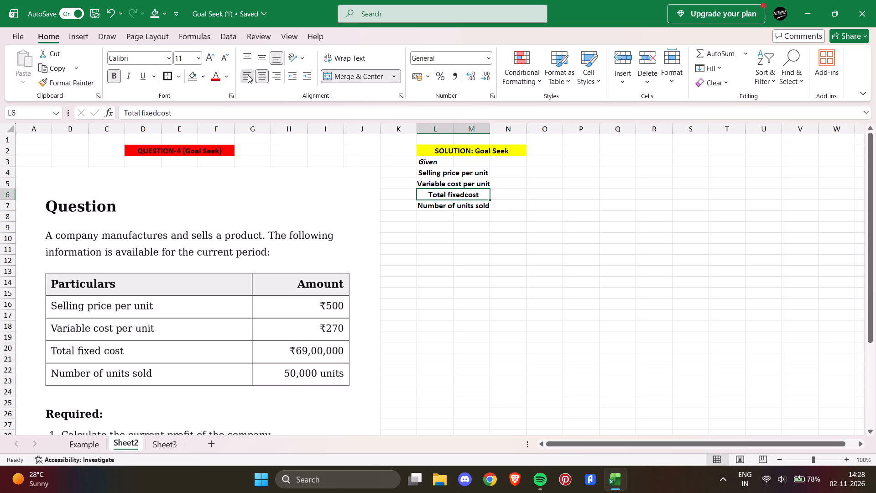
pyautogui.click(464, 223)
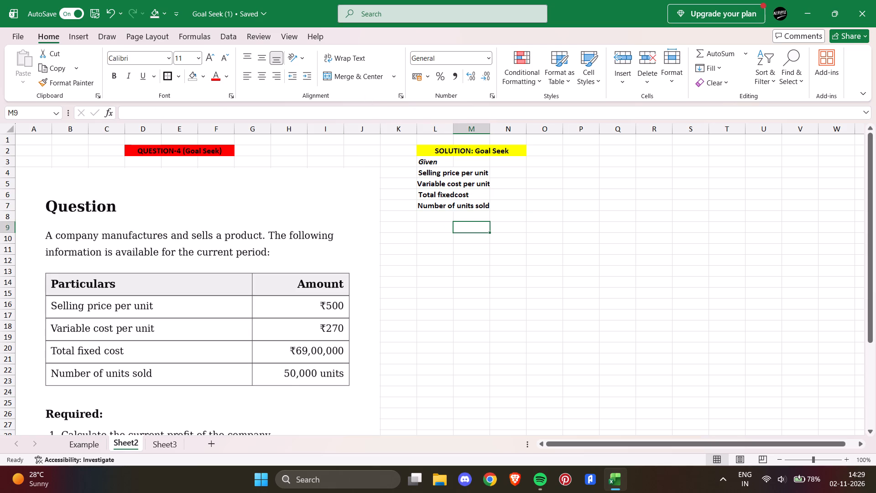
# Unmerge the "Selling price per unit" cell and merge and center it across L4:N4 instead.
pyautogui.click(441, 174)
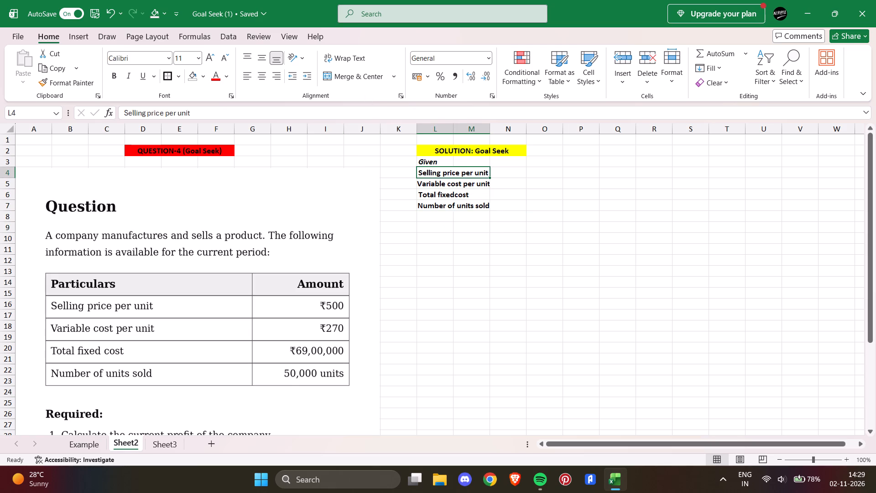
pyautogui.click(503, 175)
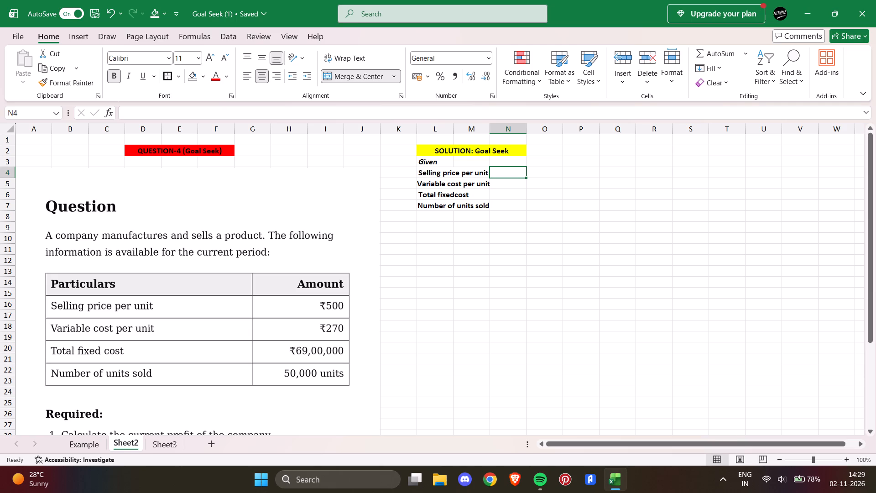
pyautogui.moveTo(430, 173); pyautogui.dragTo(501, 173)
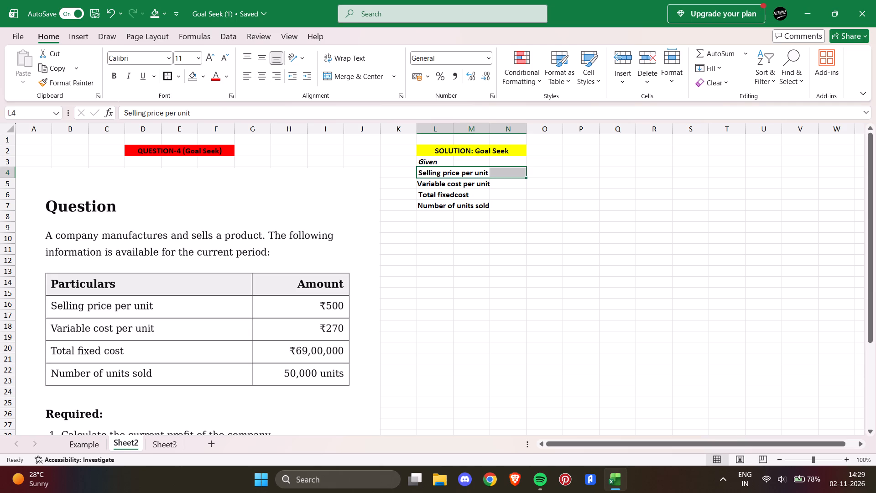
pyautogui.click(355, 79)
pyautogui.click(364, 79)
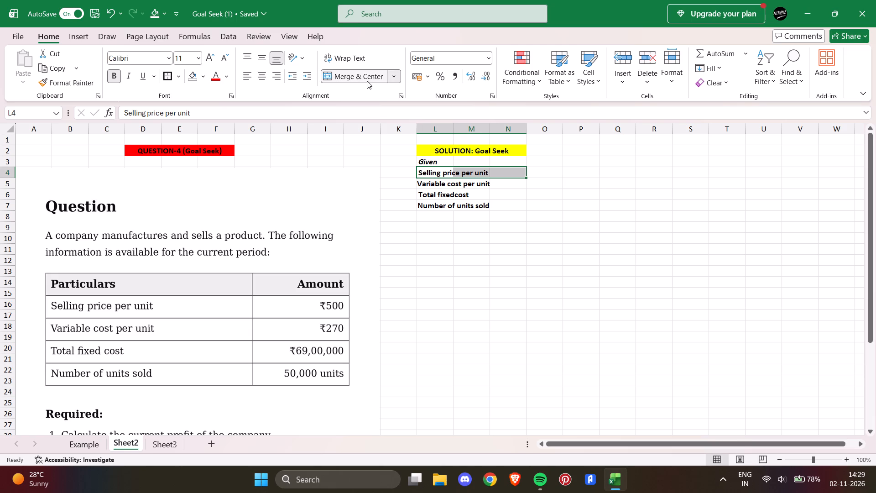
# Re-merge and center the labels in rows 5, 6 and 7 separately across columns L to N.
pyautogui.moveTo(428, 184); pyautogui.dragTo(501, 183)
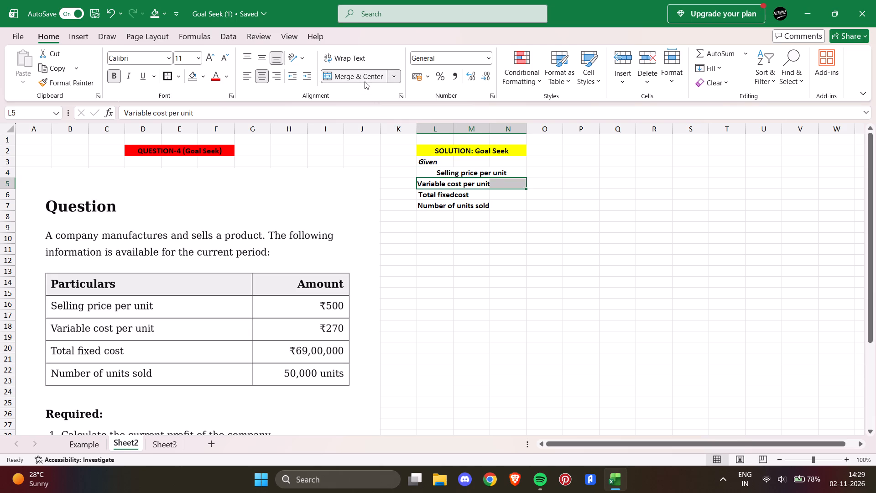
pyautogui.doubleClick(364, 81)
pyautogui.moveTo(435, 196); pyautogui.dragTo(496, 196)
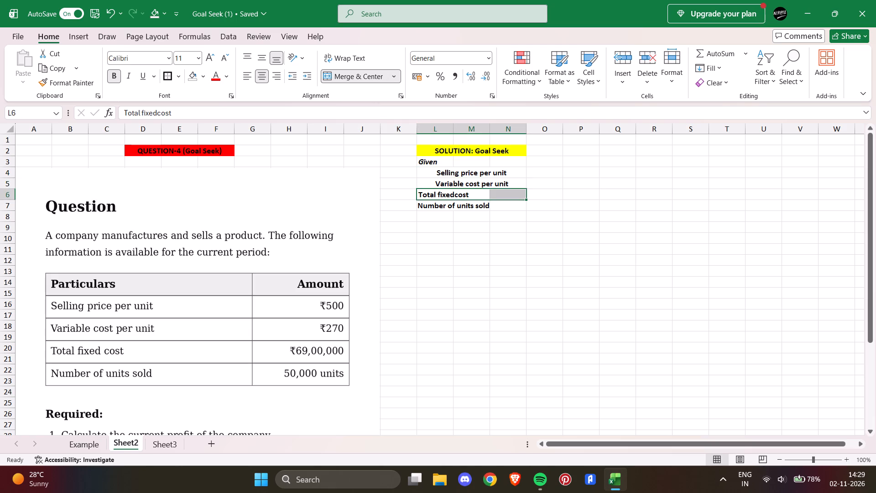
pyautogui.doubleClick(363, 78)
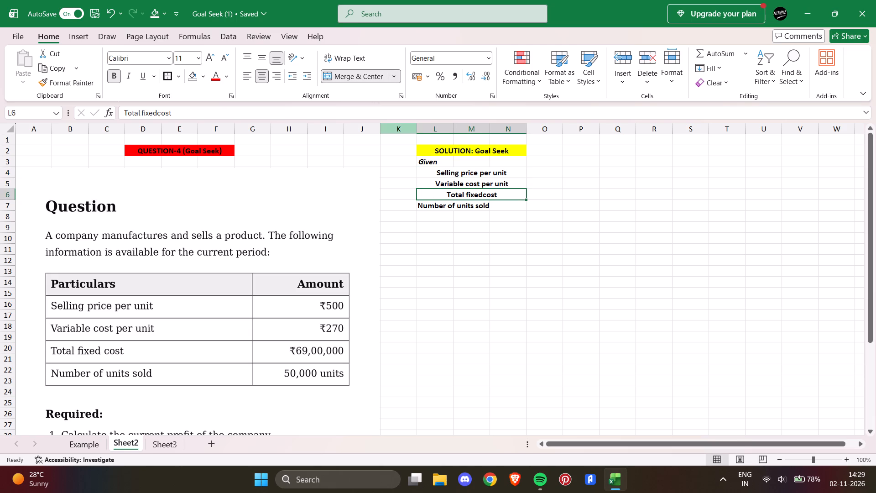
pyautogui.moveTo(426, 206); pyautogui.dragTo(504, 208)
pyautogui.doubleClick(345, 76)
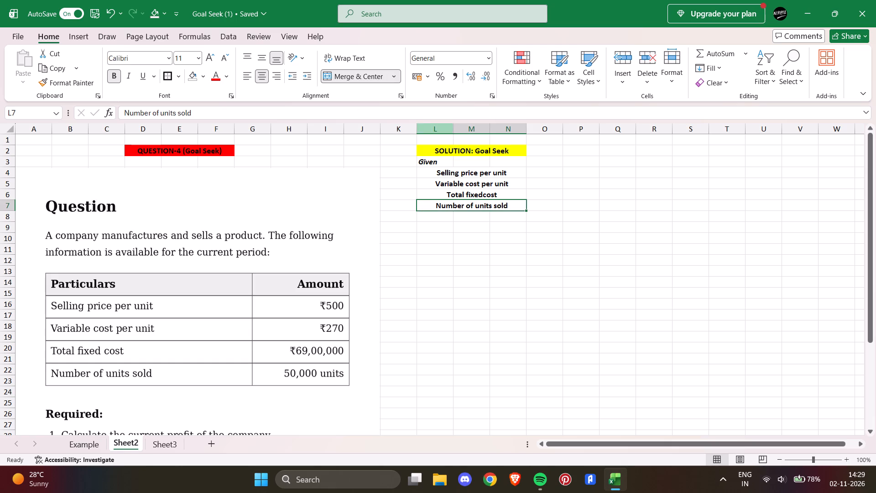
# Enter the amounts 500, 270, 6900000 and "50000 units" beside the four labels in O4:O7.
pyautogui.click(556, 170)
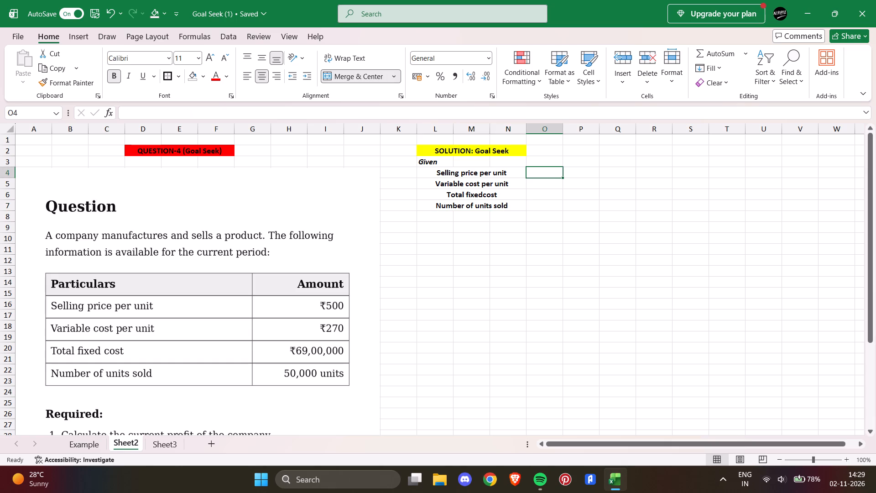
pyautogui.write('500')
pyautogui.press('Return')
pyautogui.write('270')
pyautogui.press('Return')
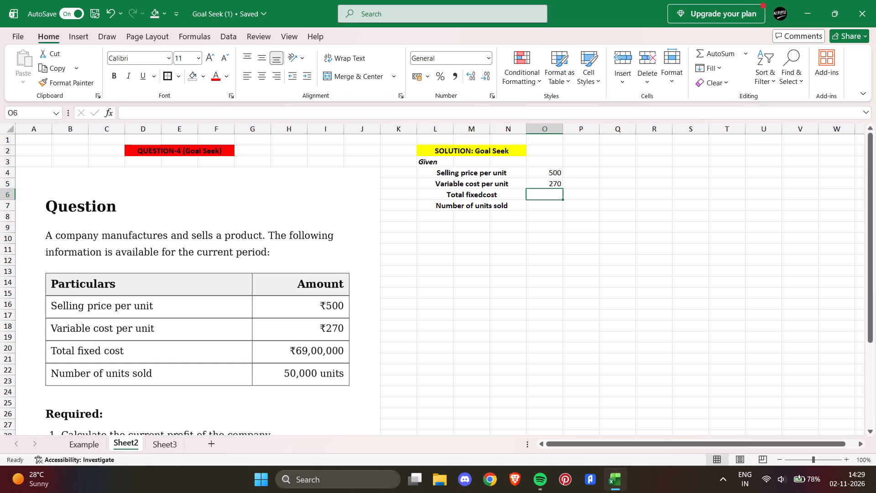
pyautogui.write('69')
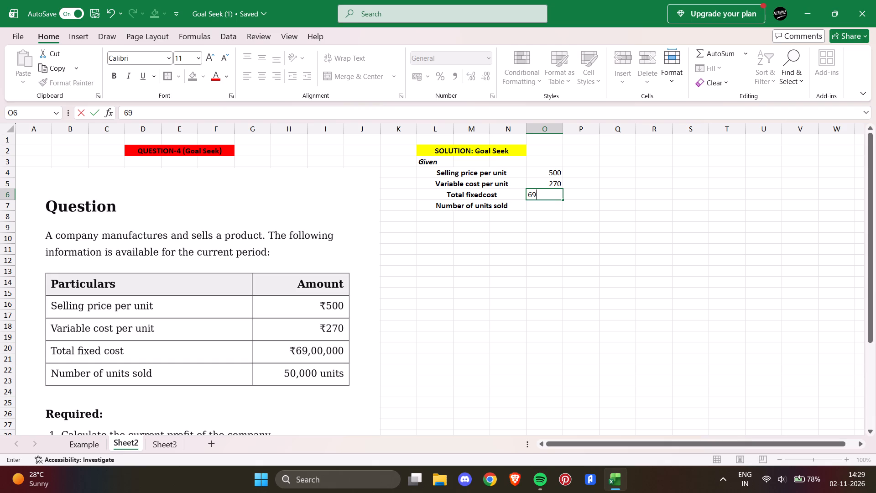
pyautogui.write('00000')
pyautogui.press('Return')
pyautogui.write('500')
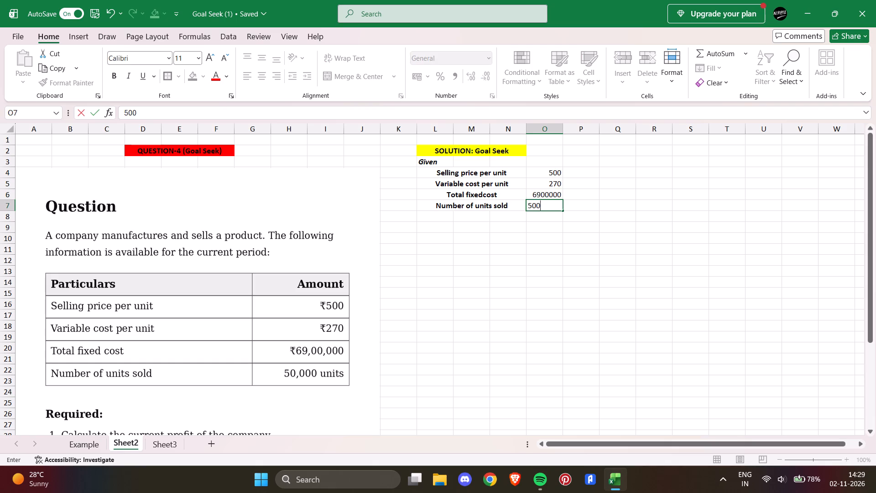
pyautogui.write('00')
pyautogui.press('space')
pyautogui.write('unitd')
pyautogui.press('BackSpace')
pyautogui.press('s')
pyautogui.click(594, 186)
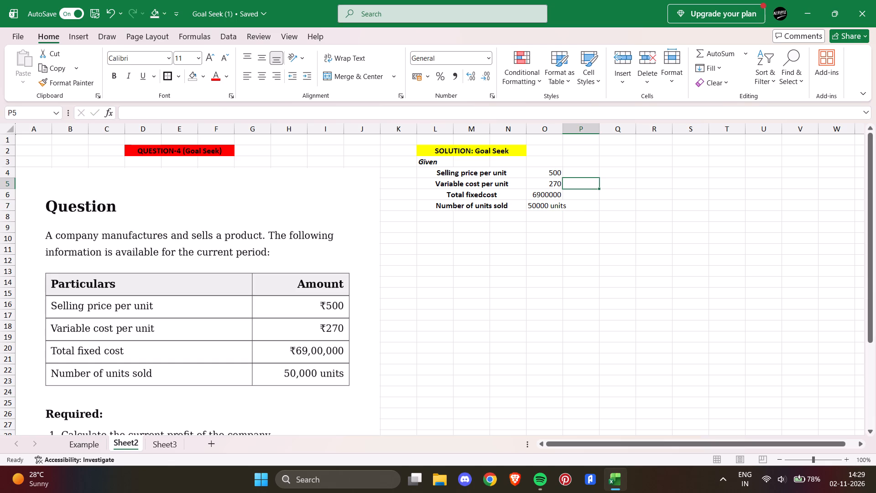
# Make the four amounts in O4:O7 bold.
pyautogui.moveTo(537, 169); pyautogui.dragTo(563, 209)
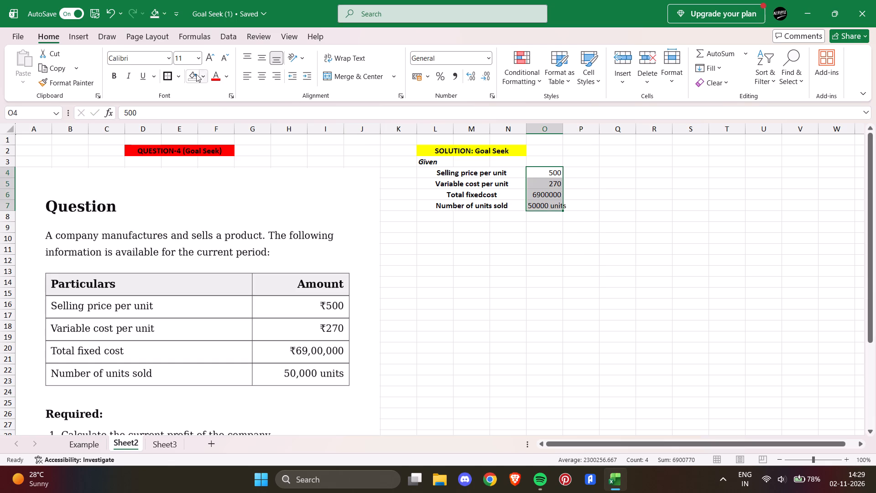
pyautogui.click(113, 75)
pyautogui.click(596, 178)
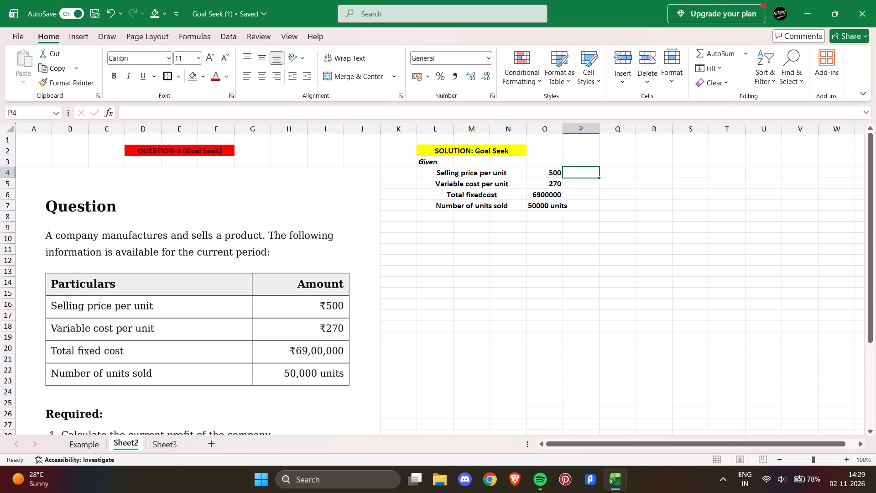
# Reduce the font size of the "50000 units" entry in O7 to 10.
pyautogui.click(547, 205)
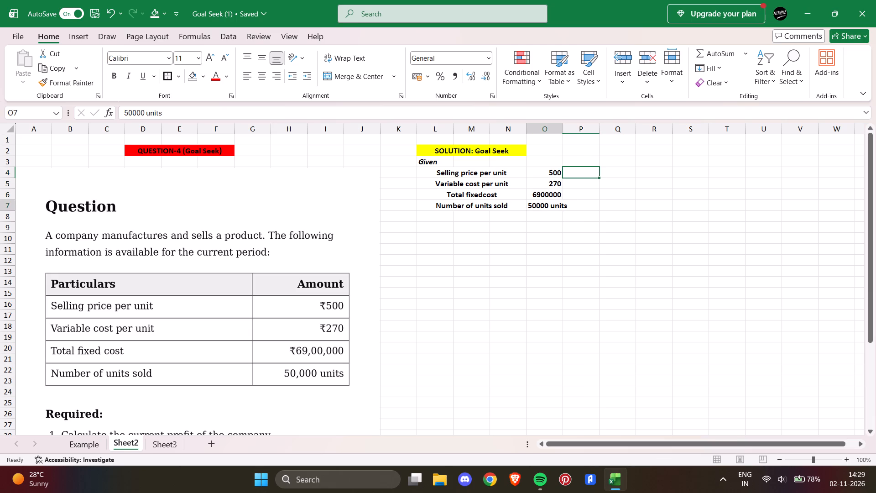
pyautogui.click(197, 57)
pyautogui.click(185, 100)
pyautogui.click(520, 226)
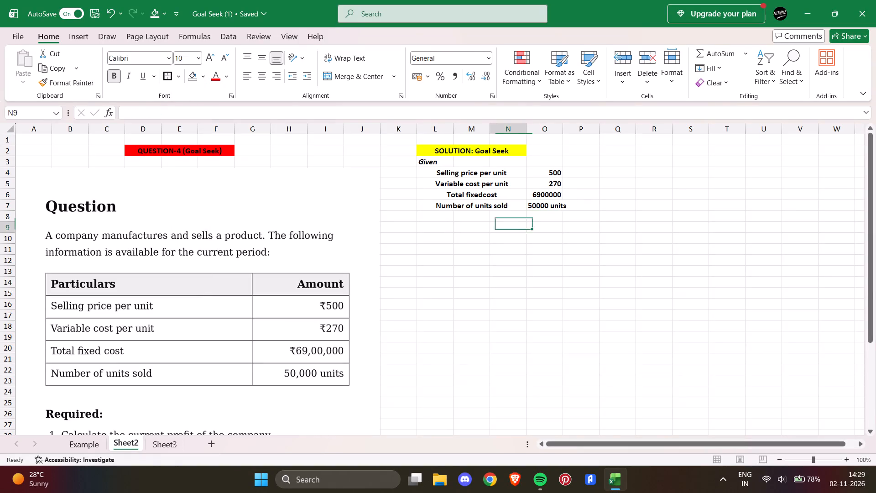
pyautogui.click(542, 208)
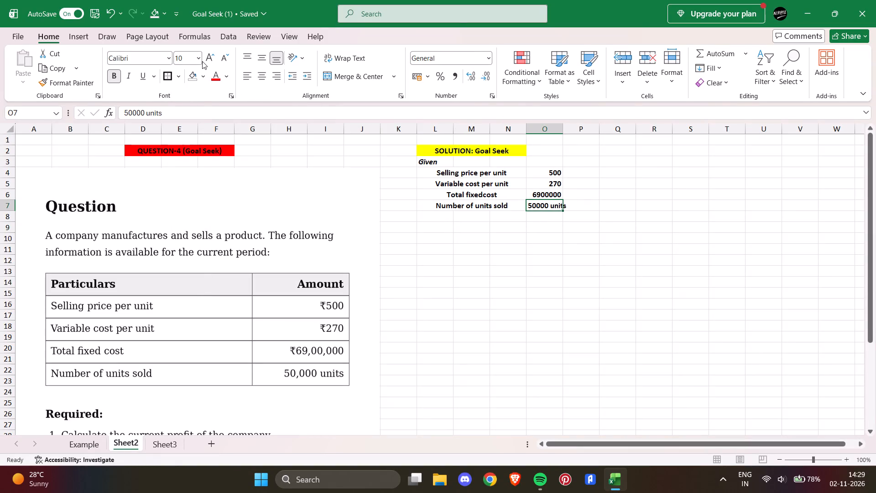
pyautogui.click(198, 56)
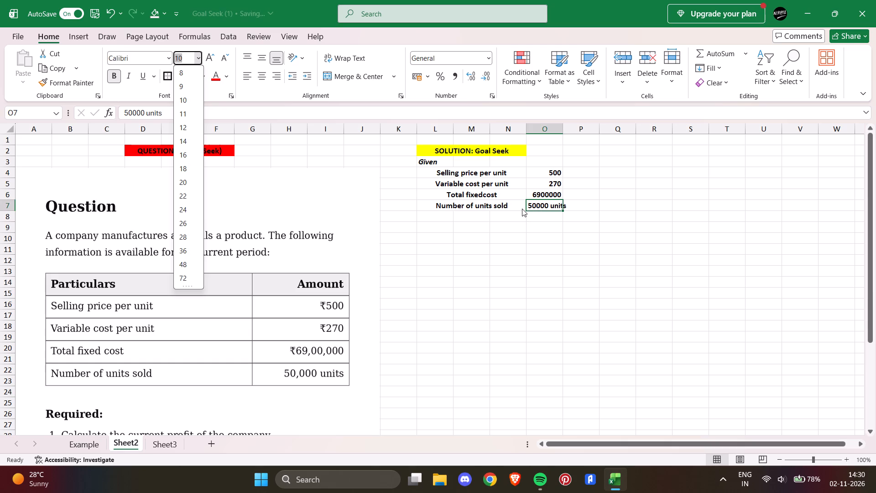
pyautogui.click(578, 208)
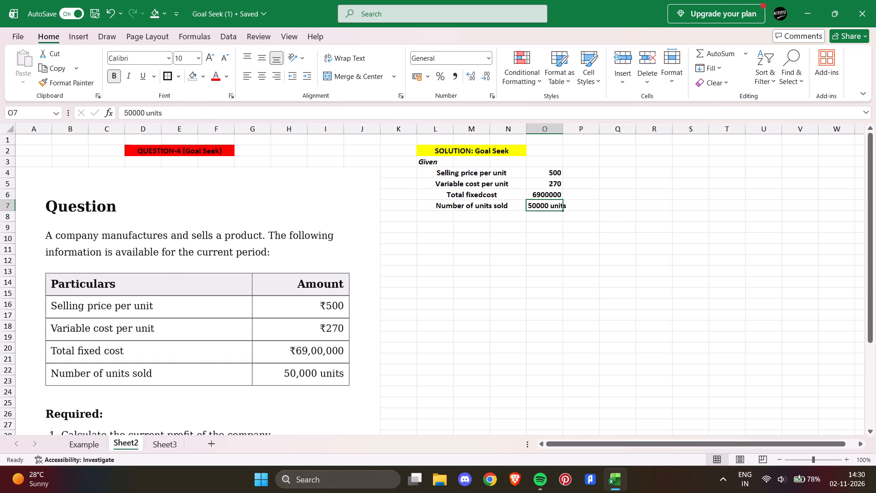
# Apply an outside border around the amounts in O4:O7, and another around the whole label-and-amount block L4:O7.
pyautogui.moveTo(537, 172); pyautogui.dragTo(556, 204)
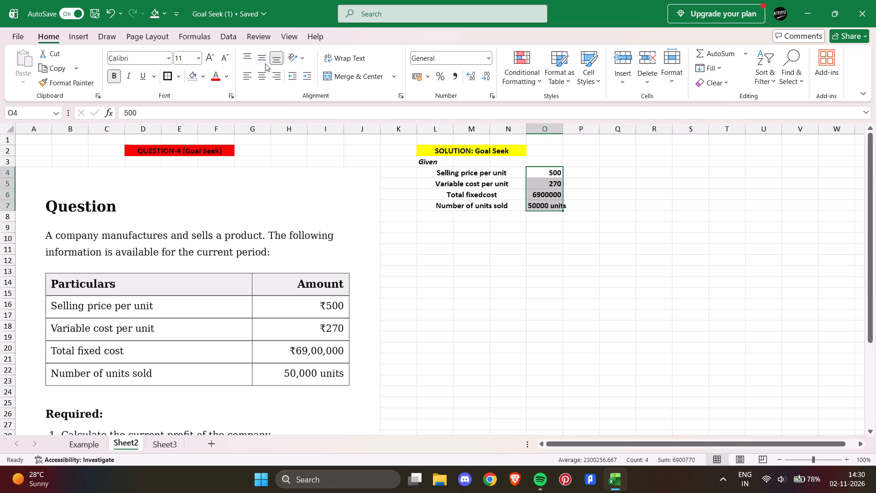
pyautogui.click(168, 76)
pyautogui.click(619, 200)
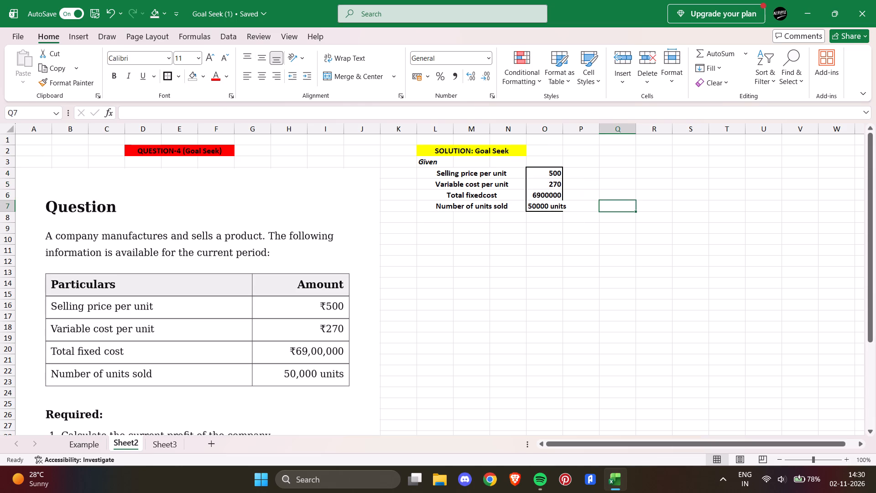
pyautogui.moveTo(428, 173); pyautogui.dragTo(533, 207)
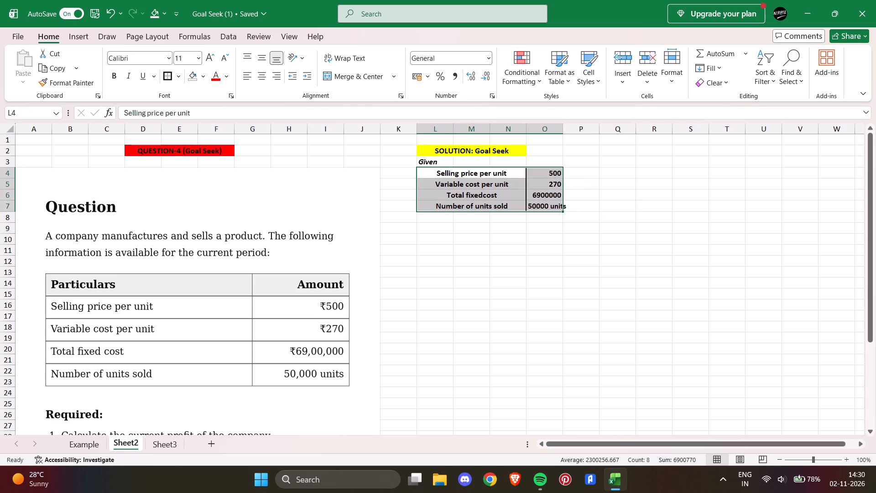
pyautogui.click(172, 76)
pyautogui.click(609, 174)
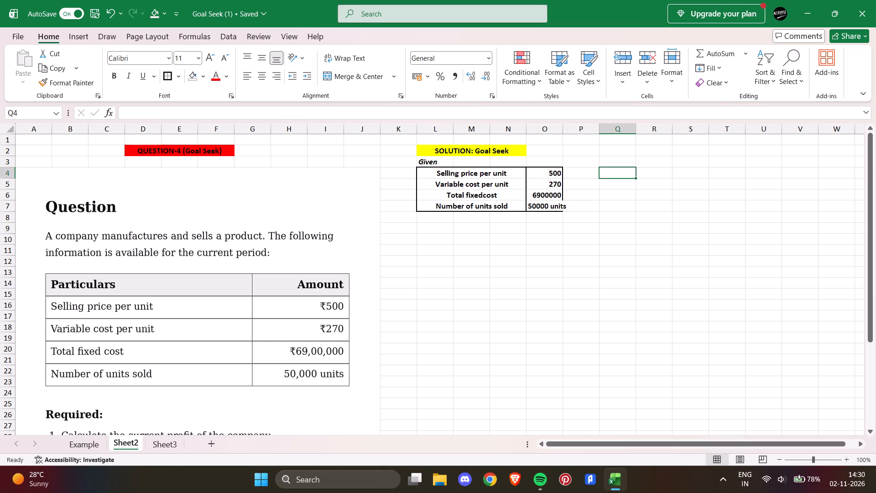
# Cut the Given block L3:O7, including its heading, and move it to the empty area starting at R4.
pyautogui.moveTo(424, 161); pyautogui.dragTo(546, 210)
pyautogui.moveTo(517, 188); pyautogui.dragTo(519, 199, button='right')
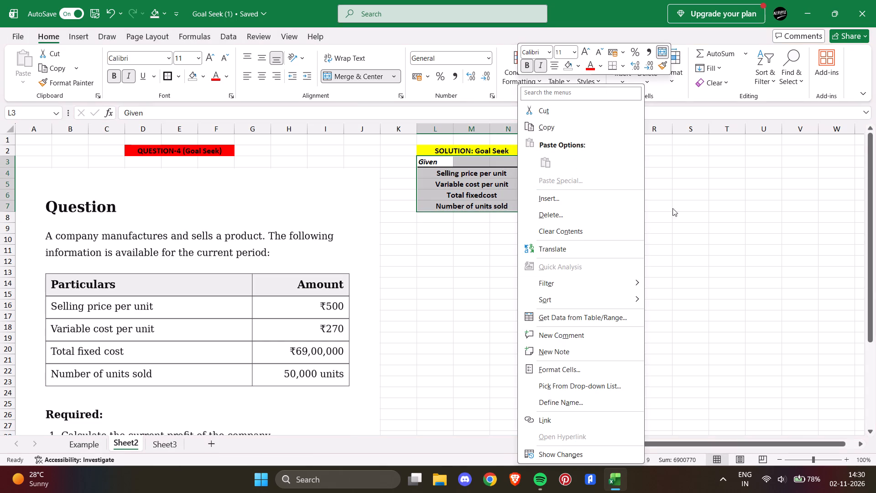
pyautogui.click(688, 247)
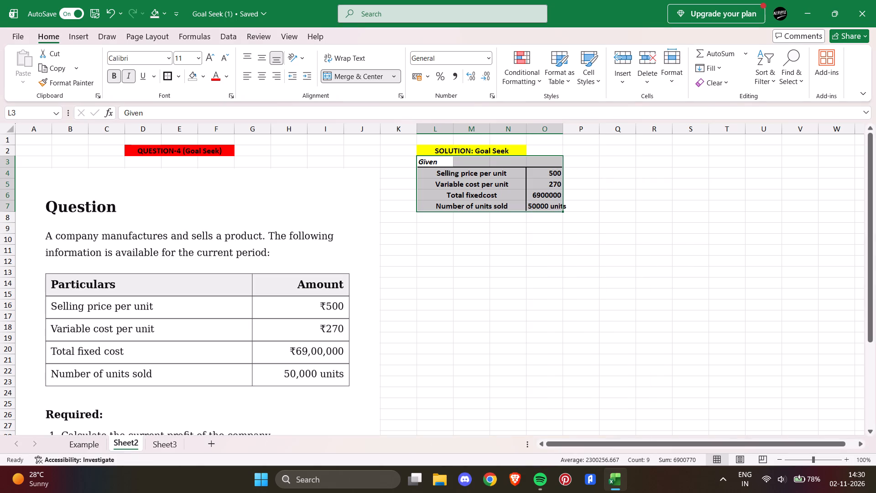
pyautogui.hotkey('ctrl', 'x')
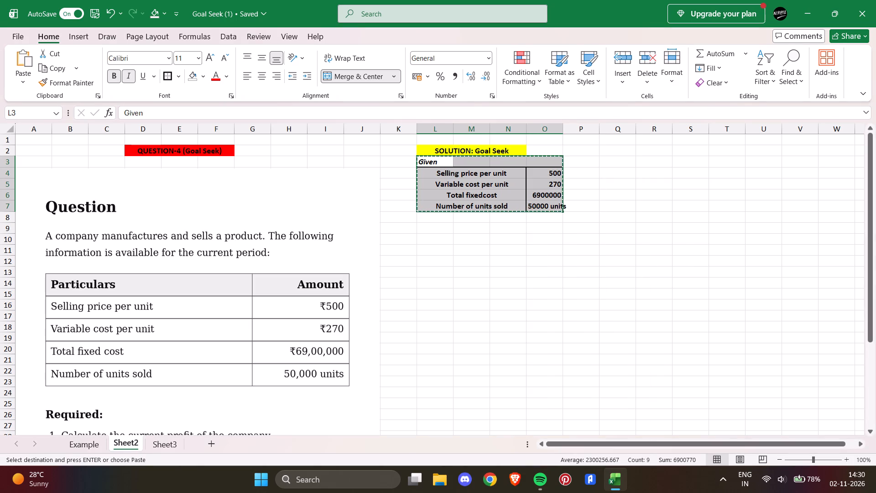
pyautogui.click(427, 174)
pyautogui.hotkey('ctrl', 'v')
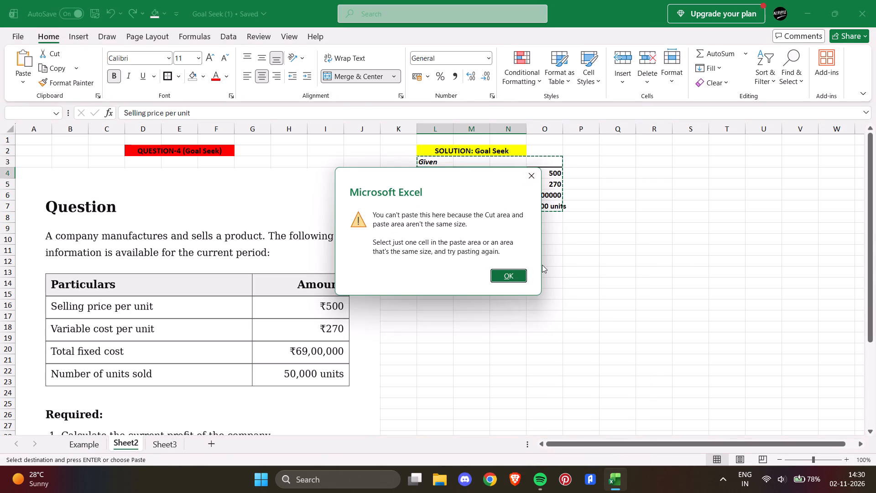
pyautogui.click(512, 276)
pyautogui.hotkey('ctrl', 'v')
pyautogui.click(512, 273)
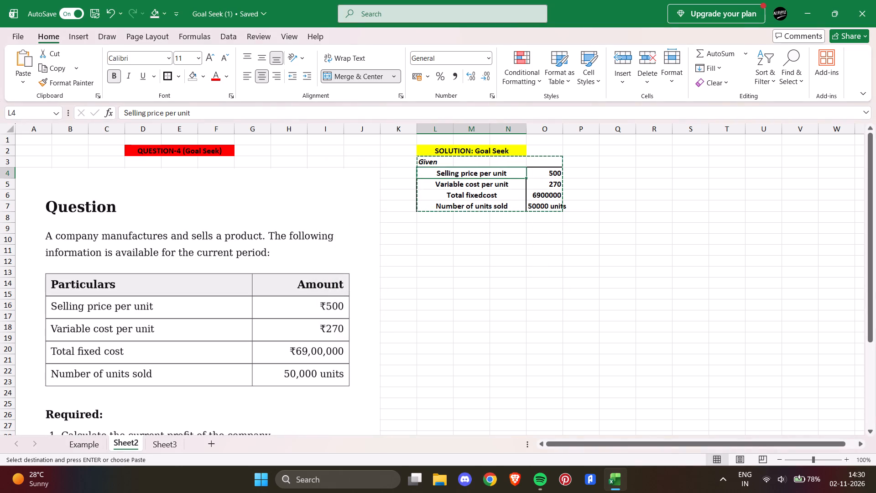
pyautogui.click(662, 177)
pyautogui.hotkey('ctrl', 'v')
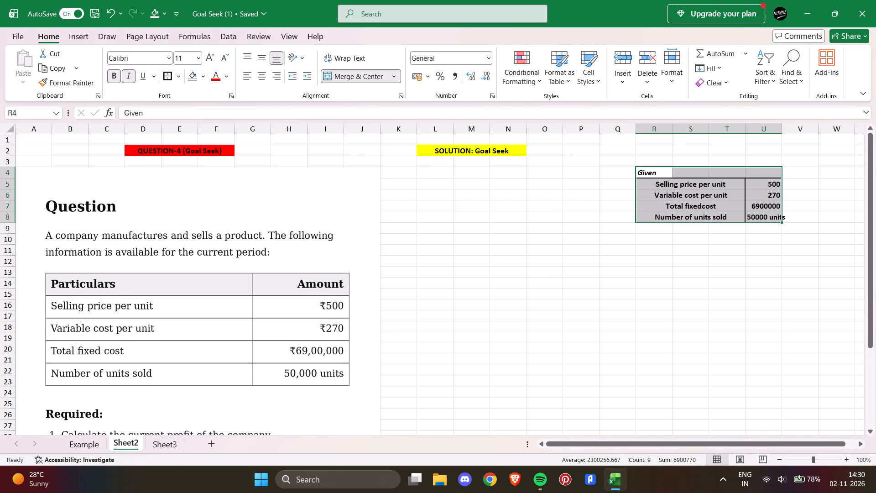
# Move the Given block from R4:U8 back under the solution heading, starting at L4.
pyautogui.moveTo(641, 169); pyautogui.dragTo(755, 217)
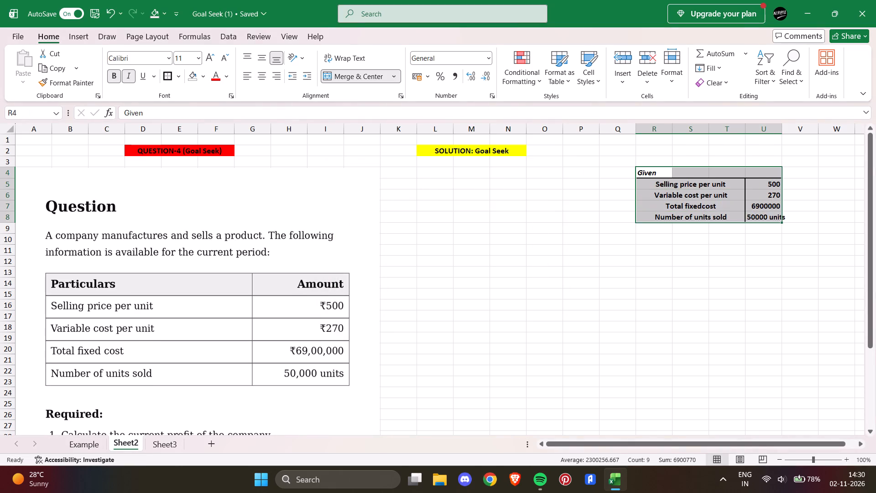
pyautogui.hotkey('ctrl', 'x')
pyautogui.click(438, 172)
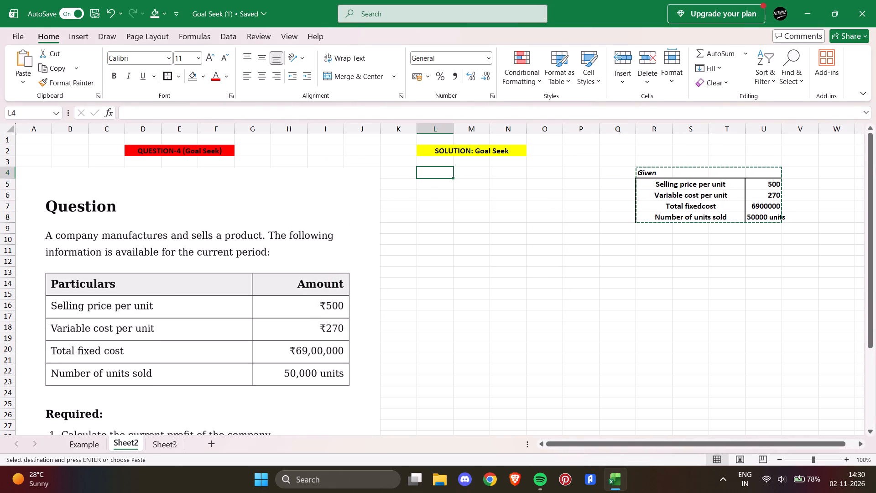
pyautogui.hotkey('ctrl', 'v')
pyautogui.click(640, 174)
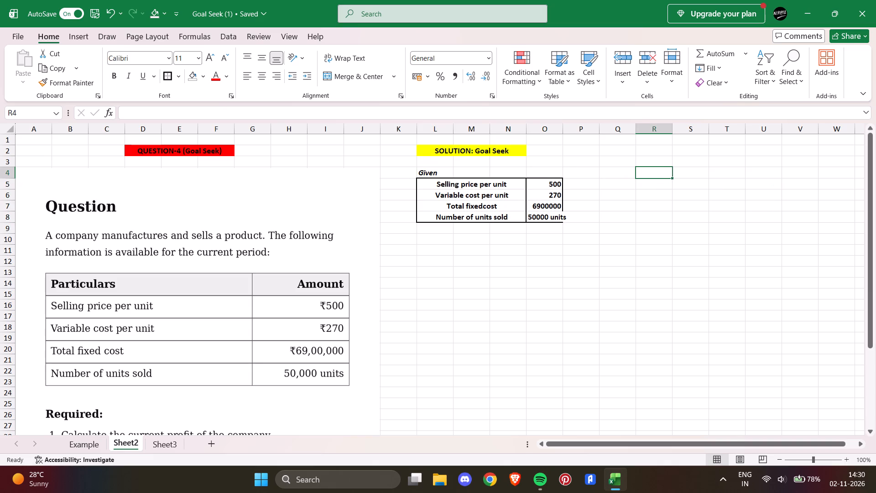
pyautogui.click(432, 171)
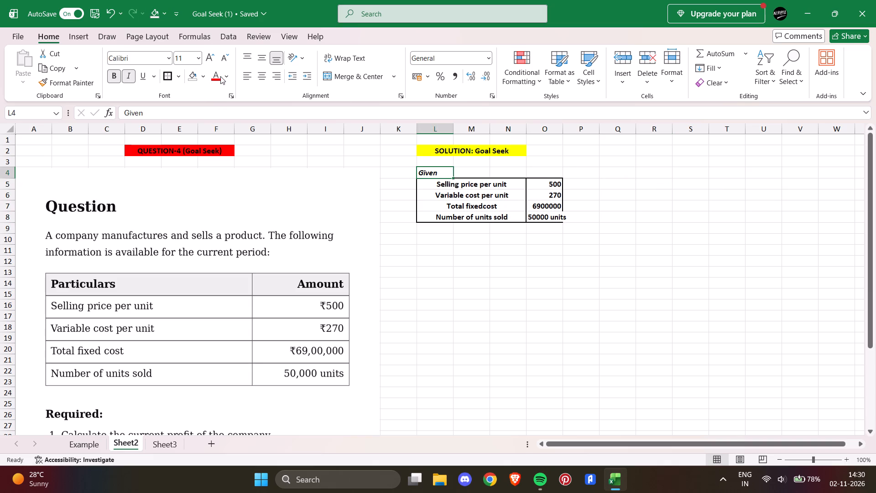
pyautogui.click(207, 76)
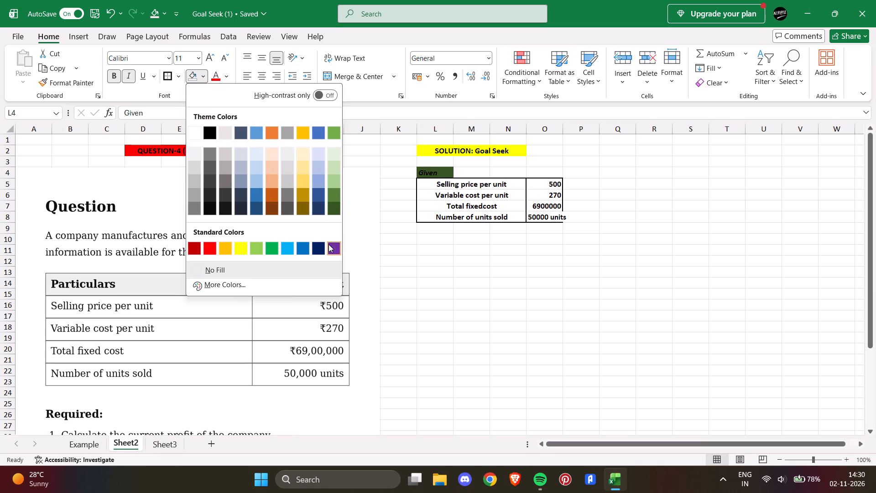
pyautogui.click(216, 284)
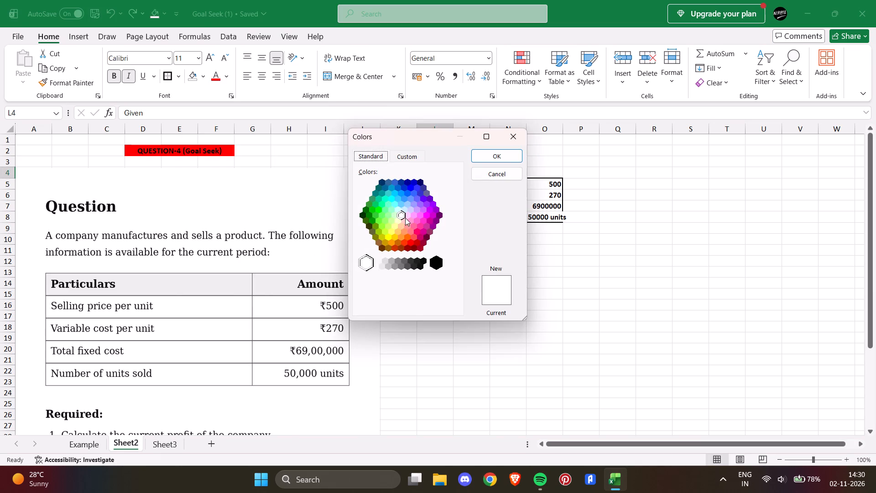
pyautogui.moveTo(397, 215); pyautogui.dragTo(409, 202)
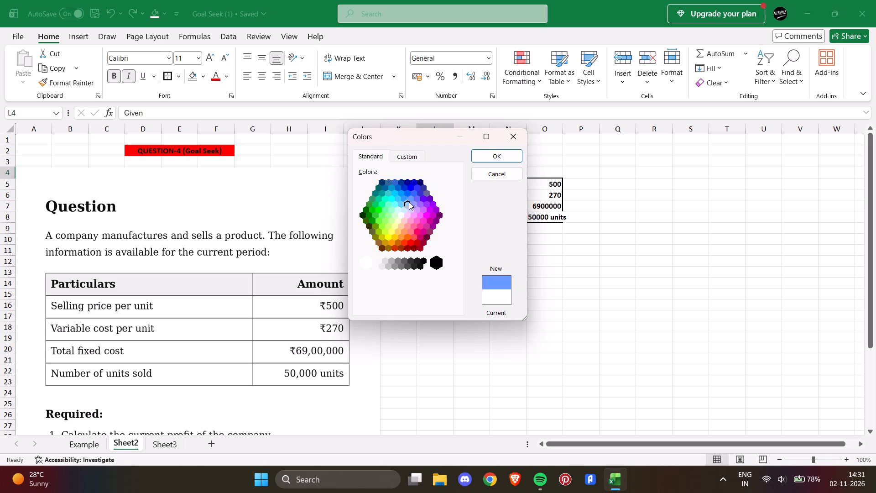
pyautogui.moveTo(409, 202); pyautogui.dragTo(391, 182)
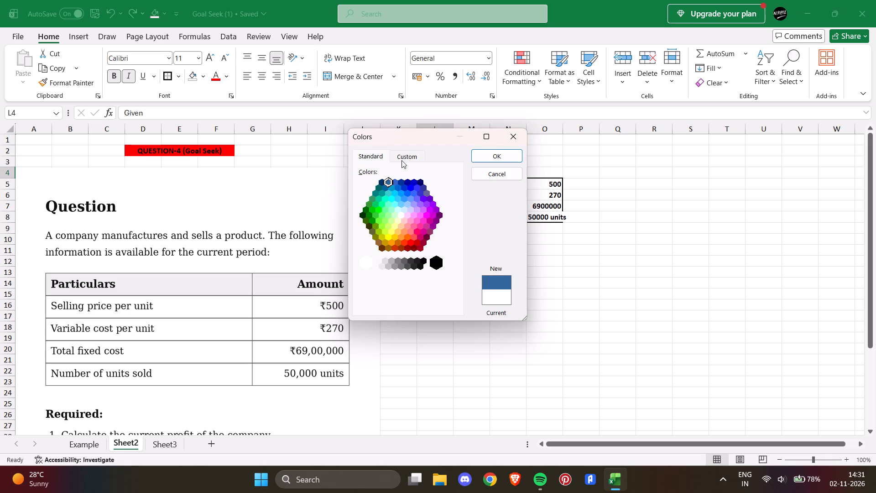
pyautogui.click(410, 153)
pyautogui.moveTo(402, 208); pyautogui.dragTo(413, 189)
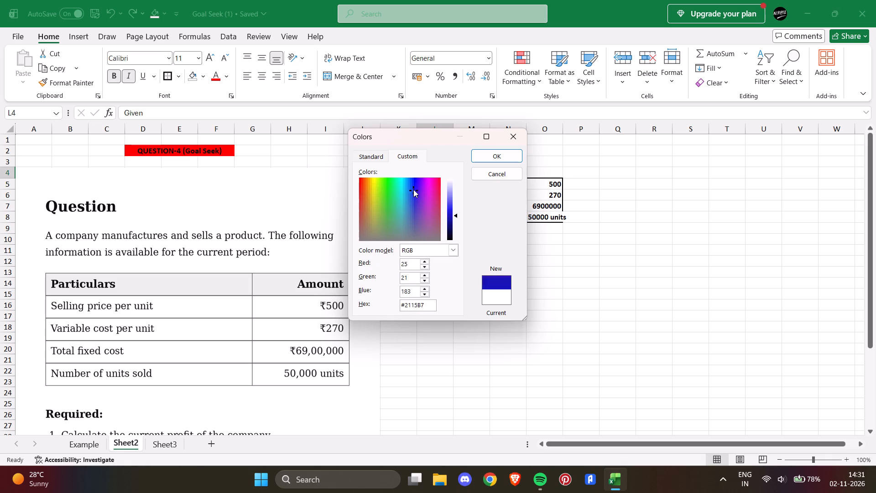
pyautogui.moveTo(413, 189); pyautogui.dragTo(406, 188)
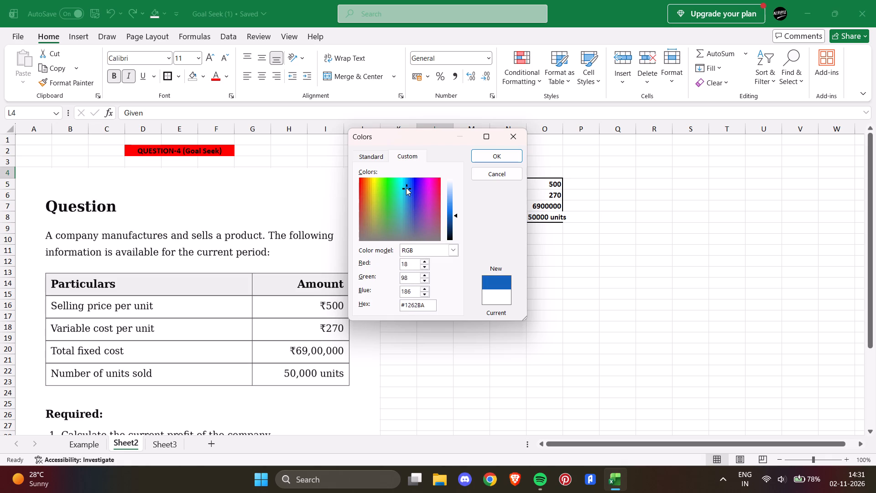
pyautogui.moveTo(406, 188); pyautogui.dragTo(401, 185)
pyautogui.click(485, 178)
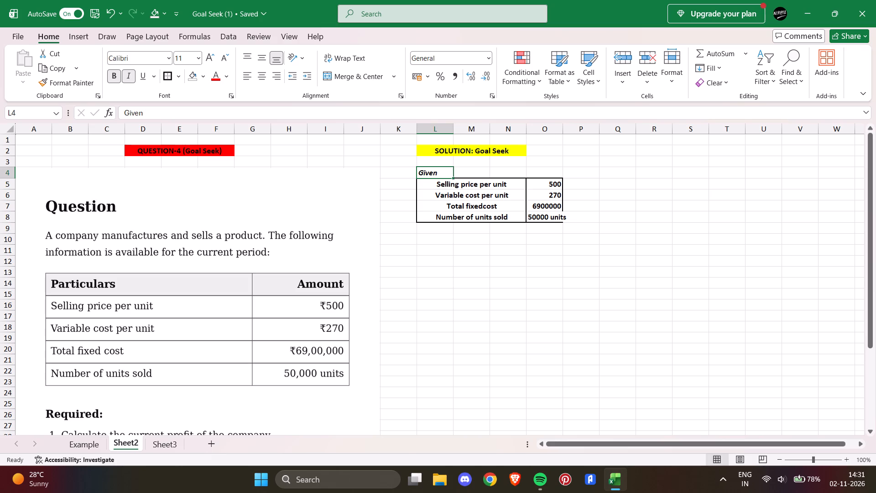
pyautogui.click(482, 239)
# Remove the bold formatting from the Given heading in L4 and set its font size to 12.
pyautogui.click(432, 176)
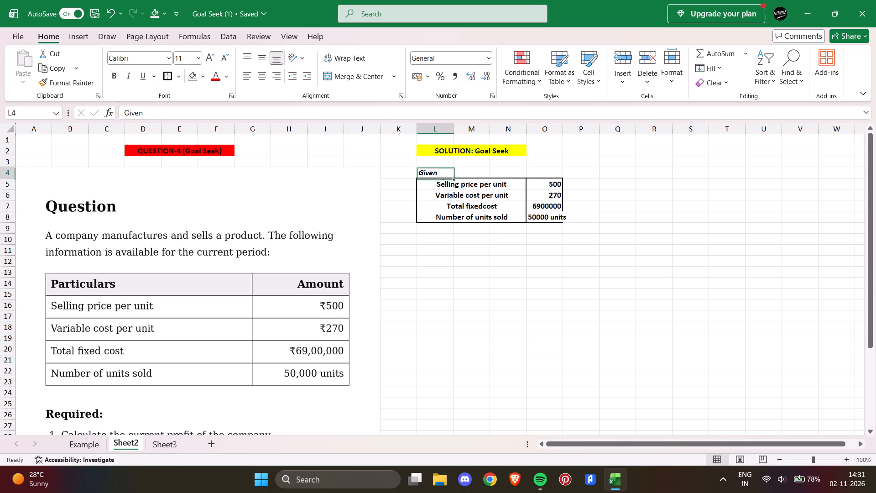
pyautogui.click(112, 74)
pyautogui.click(437, 272)
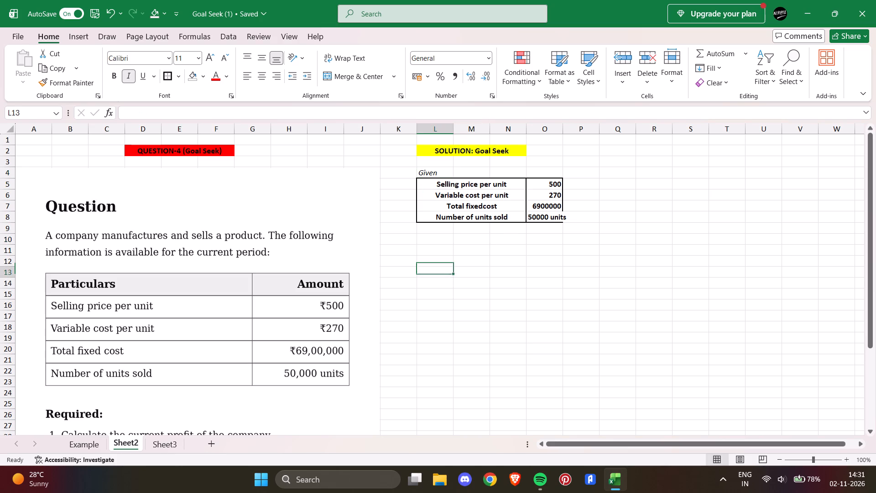
pyautogui.click(442, 174)
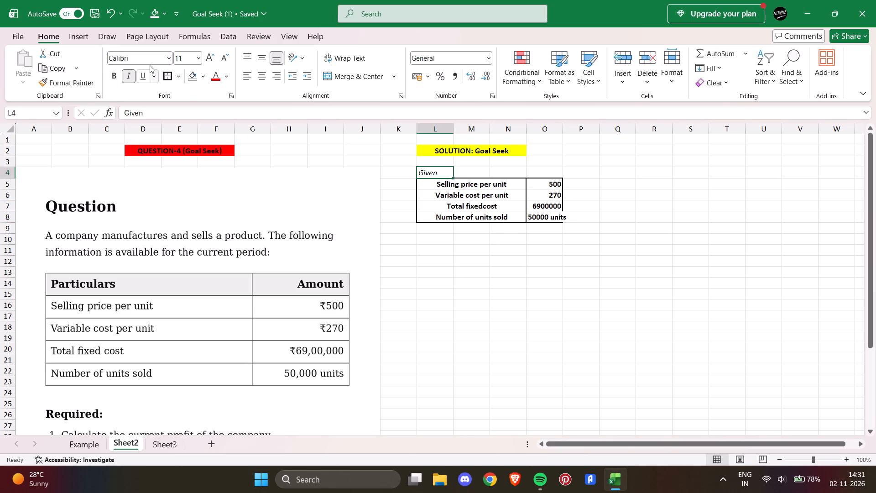
pyautogui.click(202, 58)
pyautogui.click(200, 54)
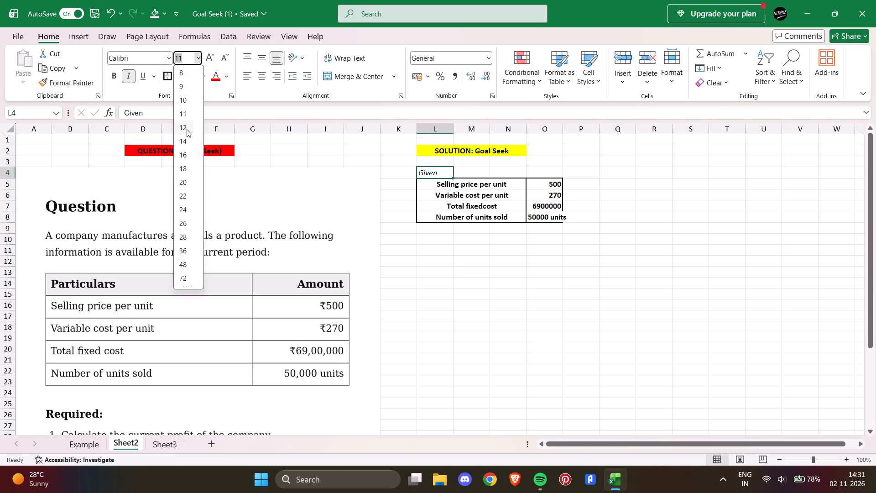
pyautogui.click(187, 129)
# Left-align the "50000 units" entry in O8.
pyautogui.scroll(-1, 440, 250)
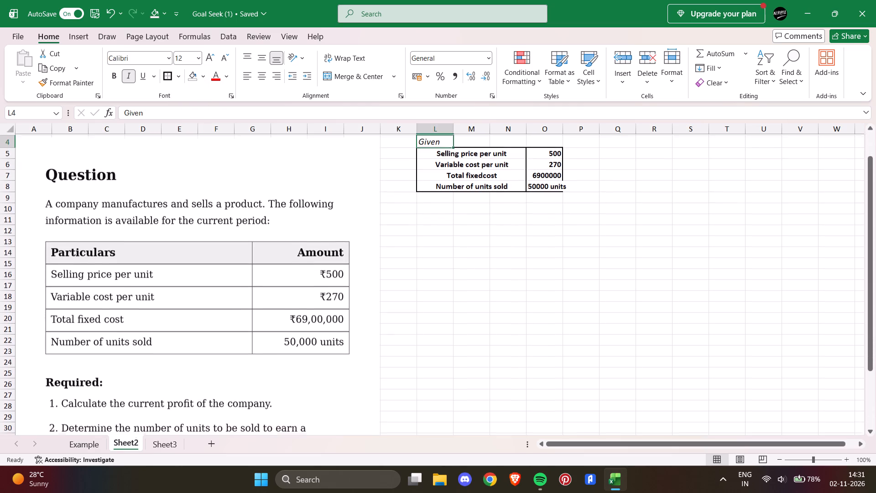
pyautogui.click(549, 184)
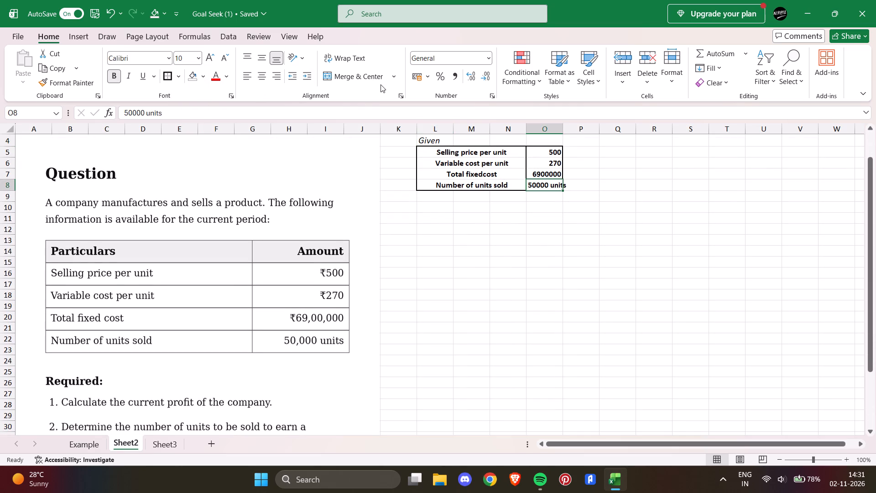
pyautogui.click(251, 75)
pyautogui.click(494, 212)
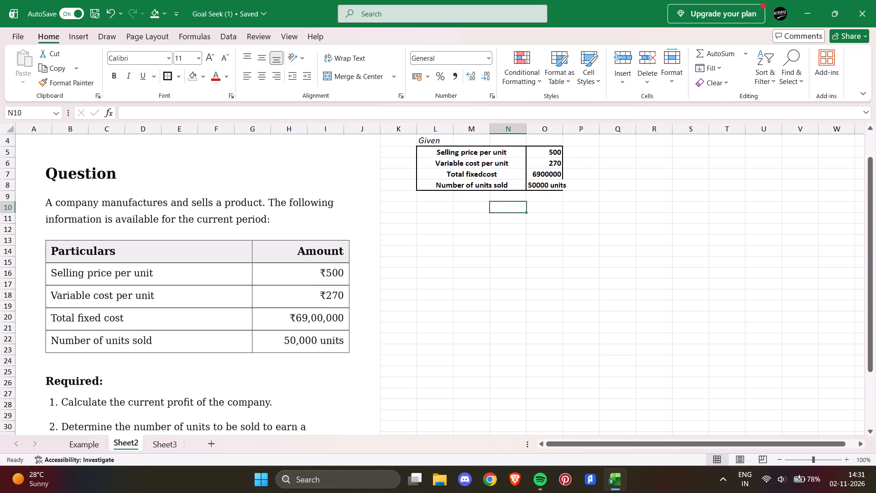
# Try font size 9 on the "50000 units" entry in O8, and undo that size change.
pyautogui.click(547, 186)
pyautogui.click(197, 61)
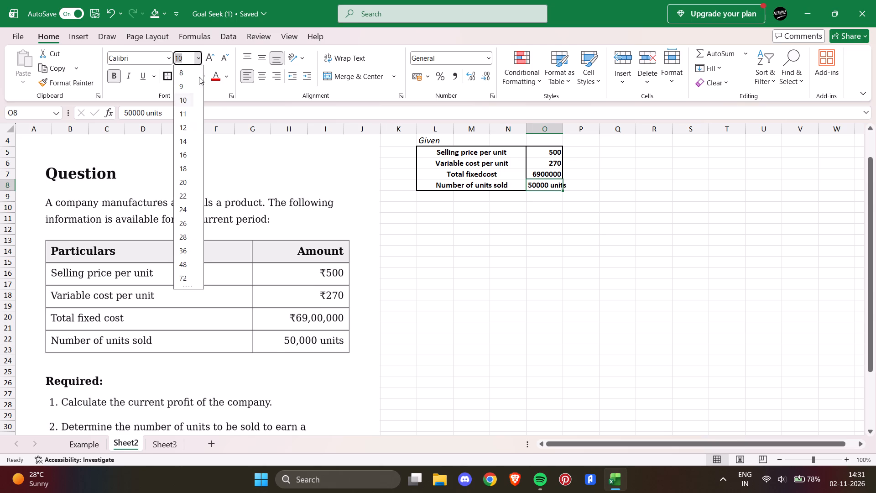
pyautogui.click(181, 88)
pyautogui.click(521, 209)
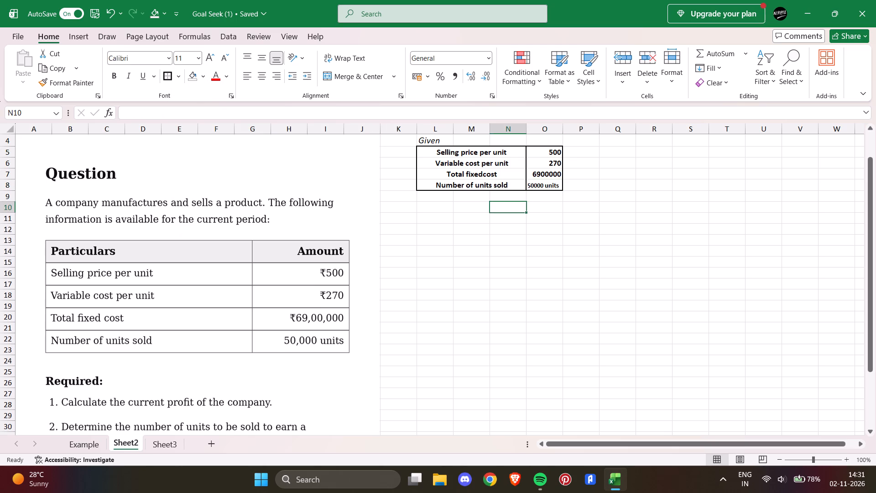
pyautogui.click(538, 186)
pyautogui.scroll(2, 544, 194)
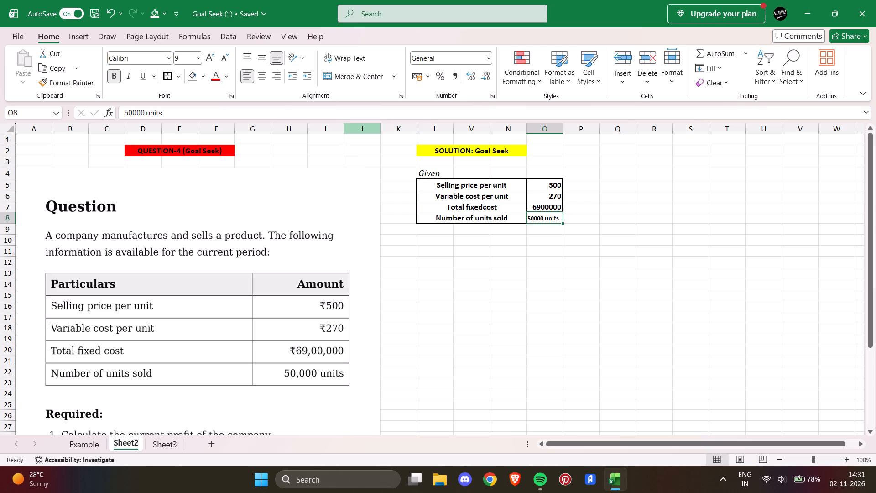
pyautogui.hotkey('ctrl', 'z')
# Enter the working-note heading "WN: Contribution Margin" in L10, below the Given block.
pyautogui.click(443, 238)
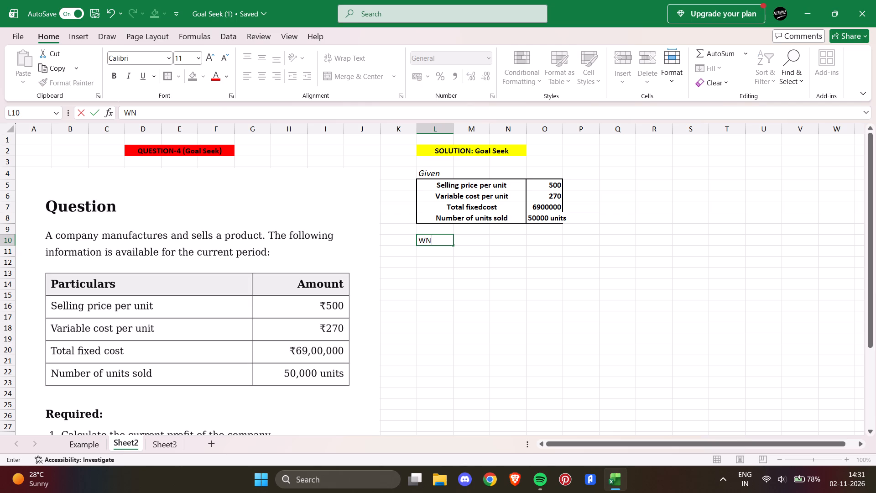
pyautogui.write(':')
pyautogui.press('space')
pyautogui.write('CO')
pyautogui.press('BackSpace')
pyautogui.write('ntribution')
pyautogui.press('Left')
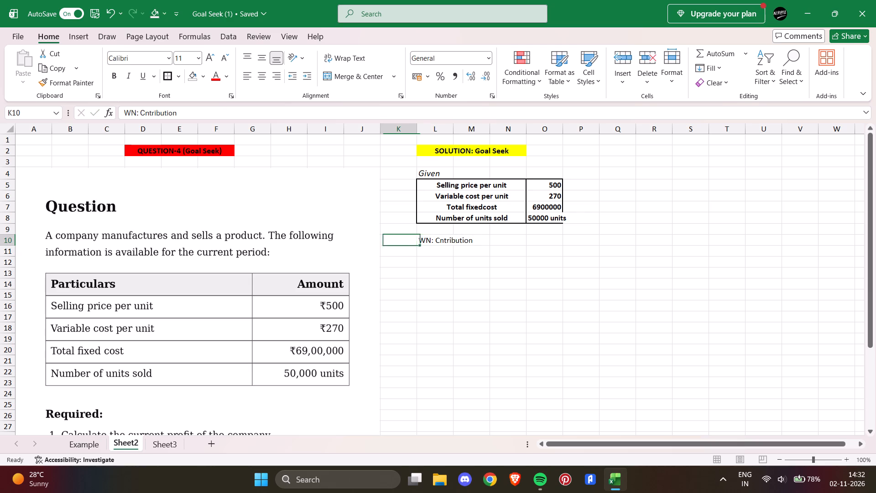
pyautogui.press('Left')
pyautogui.press('Right')
pyautogui.press('Right')
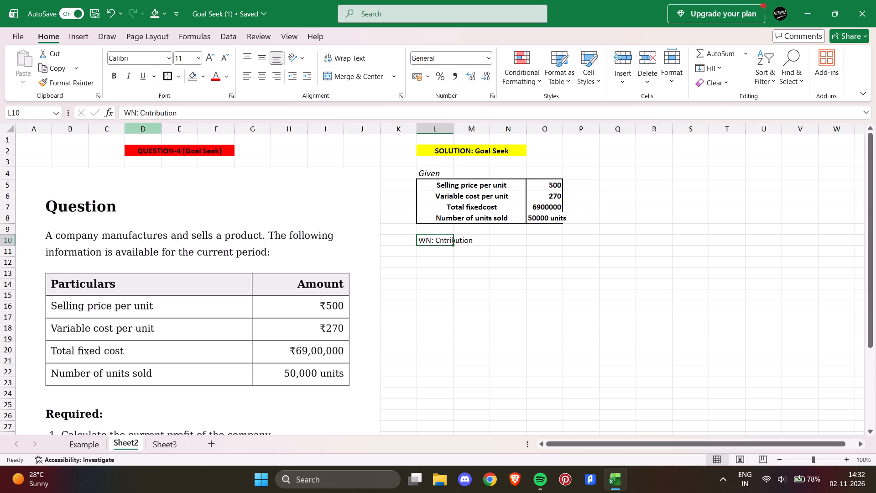
pyautogui.click(145, 117)
pyautogui.press('o')
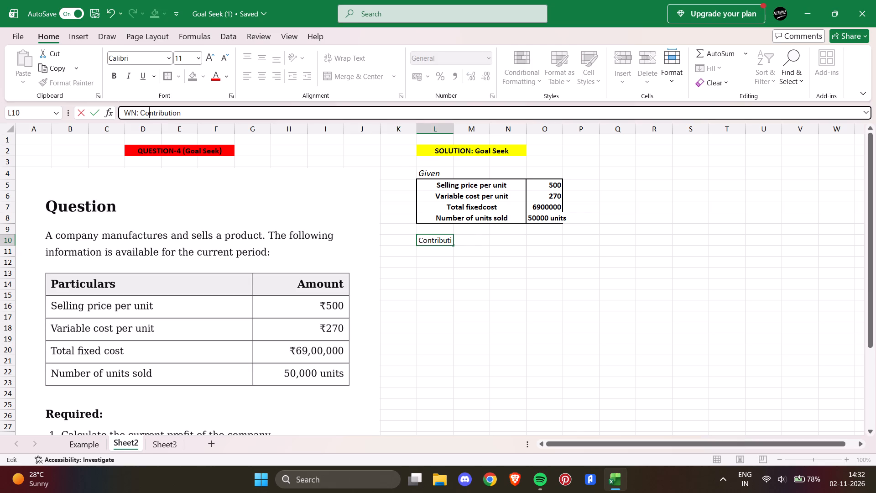
pyautogui.press('Right')
pyautogui.press('Right')
pyautogui.press('Right')
pyautogui.press('Right')
pyautogui.press('Right')
pyautogui.press('Right')
pyautogui.press('Right')
pyautogui.press('Right')
pyautogui.press('Right')
pyautogui.press('Right')
pyautogui.press('Right')
pyautogui.press('space')
pyautogui.press('Return')
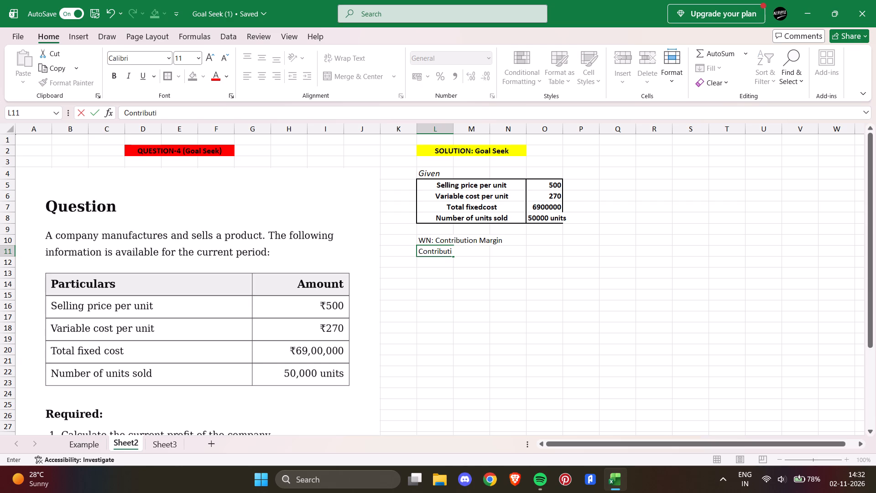
# Enter the label "Contribution per unit (SP-VC)" in L11, under the working-note heading.
pyautogui.press('BackSpace')
pyautogui.press('n')
pyautogui.press('space')
pyautogui.write('per unit')
pyautogui.press('space')
pyautogui.hotkey('shift', '(')
pyautogui.write('SP')
pyautogui.press('-')
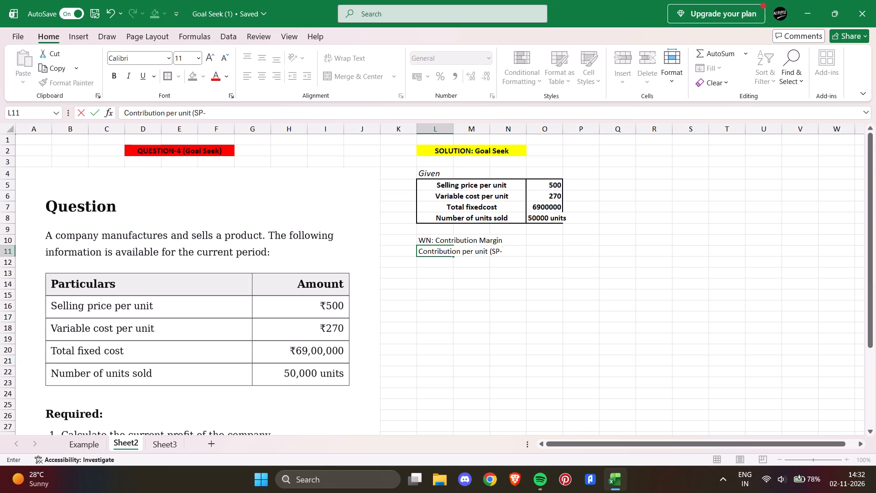
pyautogui.write('VC)')
pyautogui.press('Right')
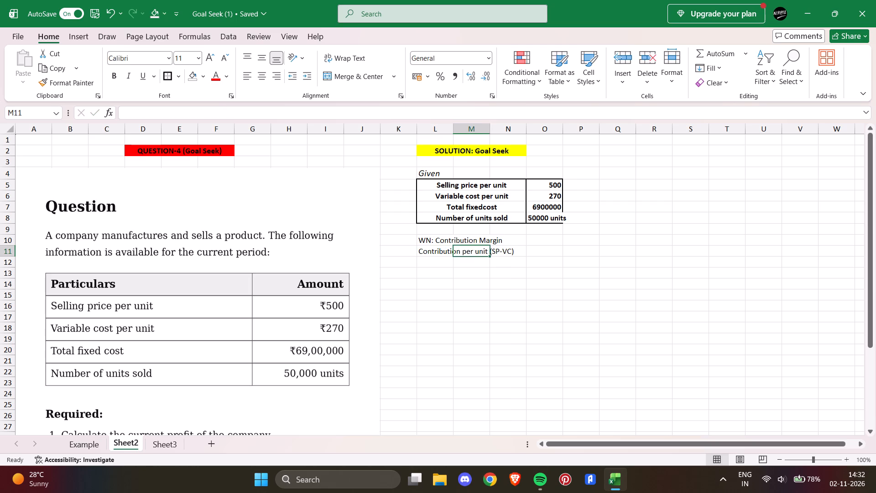
# Enter 230 as the contribution per unit amount in O11.
pyautogui.press('Right')
pyautogui.press('Right')
pyautogui.write('230')
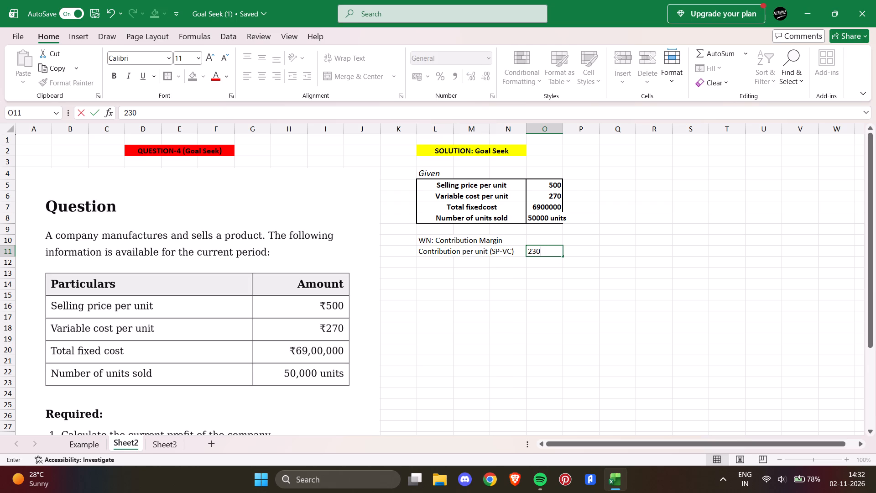
pyautogui.click(594, 241)
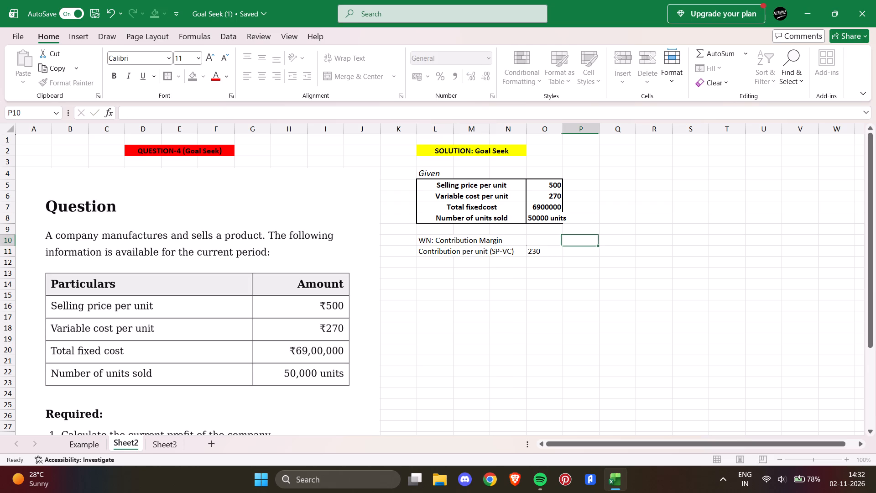
# Italicize the working-note heading "WN: Contribution Margin" across L10:N10.
pyautogui.click(551, 251)
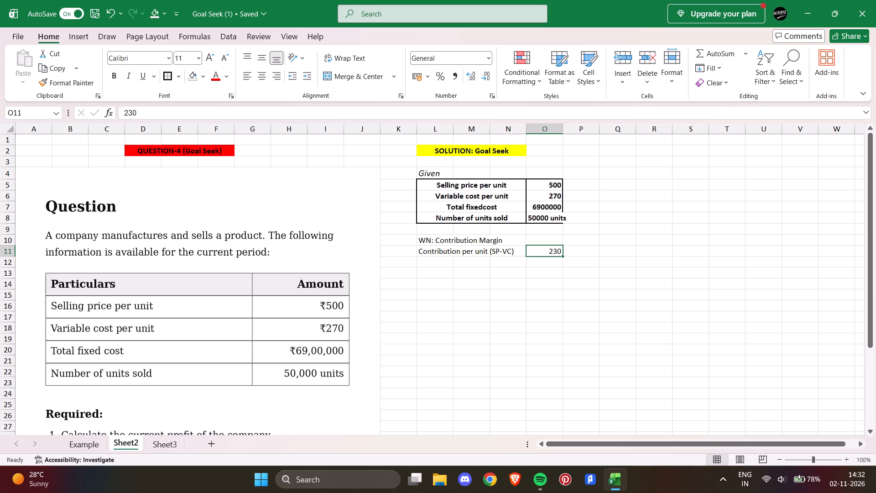
pyautogui.moveTo(422, 240); pyautogui.dragTo(475, 240)
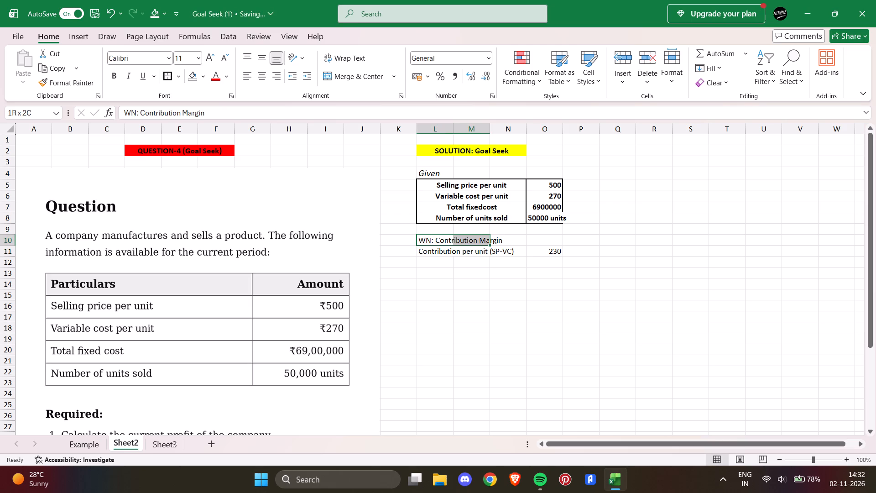
pyautogui.moveTo(475, 240); pyautogui.dragTo(501, 240)
pyautogui.click(131, 77)
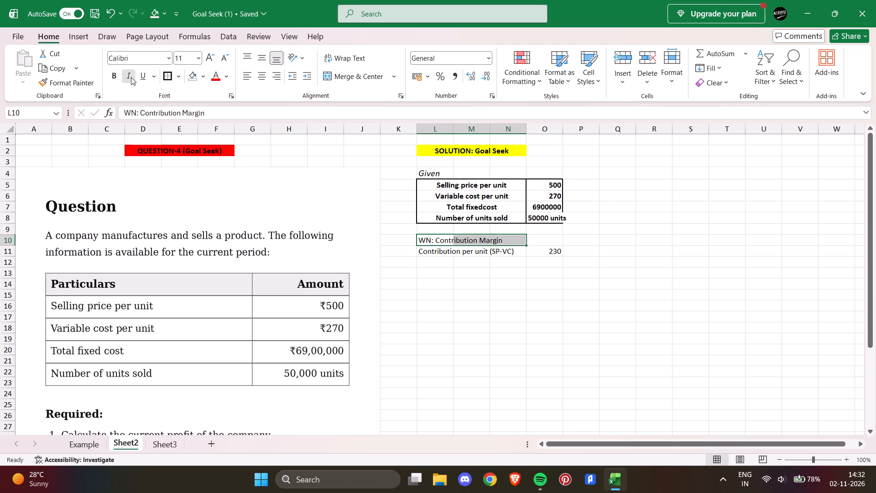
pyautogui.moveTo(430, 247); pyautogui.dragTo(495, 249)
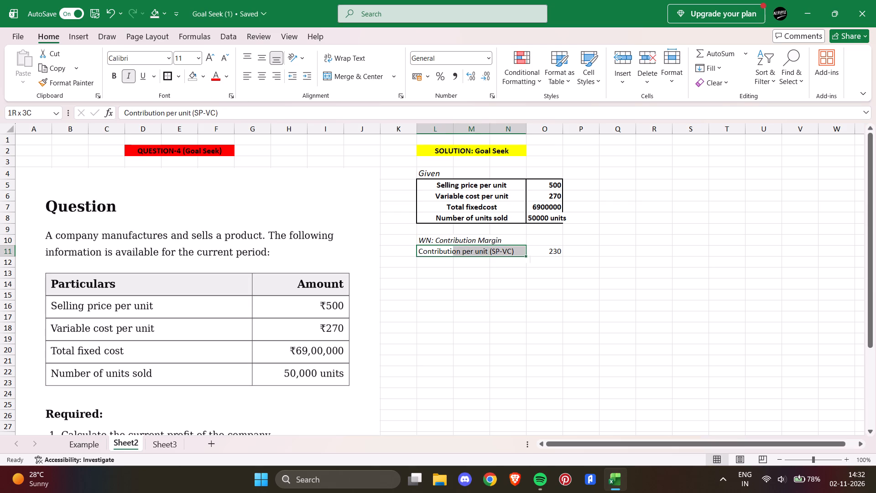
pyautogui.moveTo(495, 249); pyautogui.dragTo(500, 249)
# Enter the section heading "1. Cuurent Profit" in L13, leaving one blank row below the contribution working note.
pyautogui.click(436, 265)
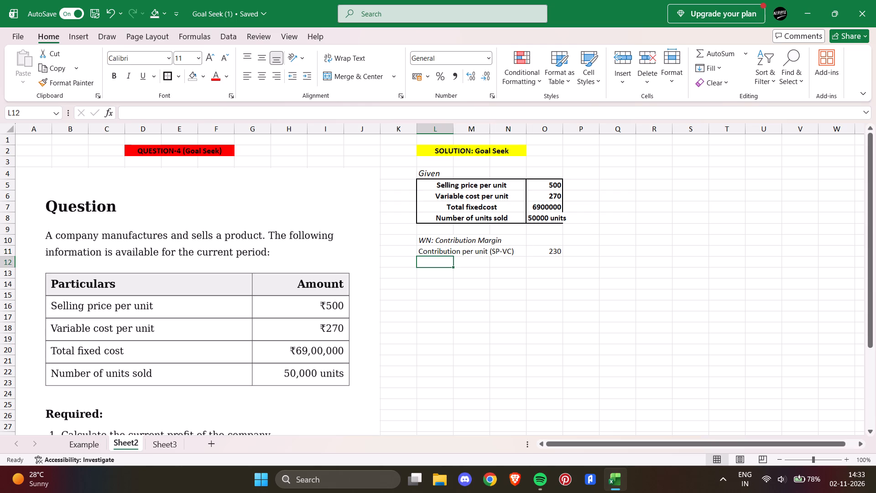
pyautogui.click(432, 275)
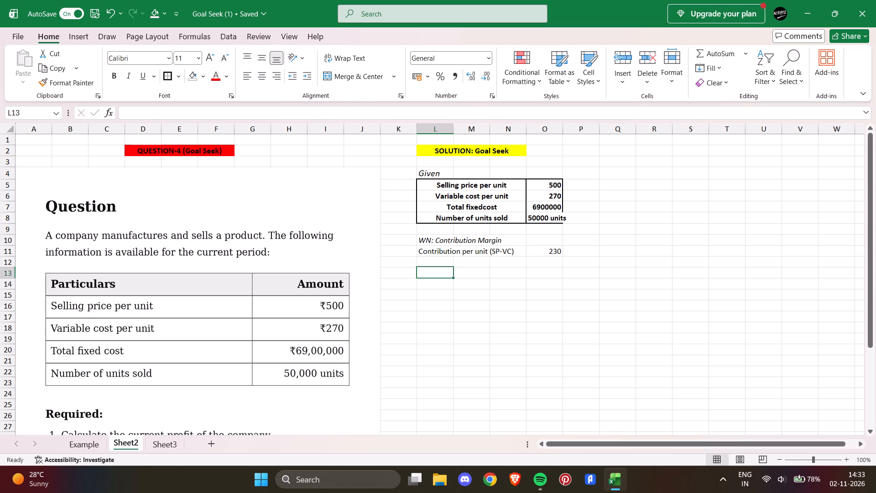
pyautogui.write('1.')
pyautogui.press('space')
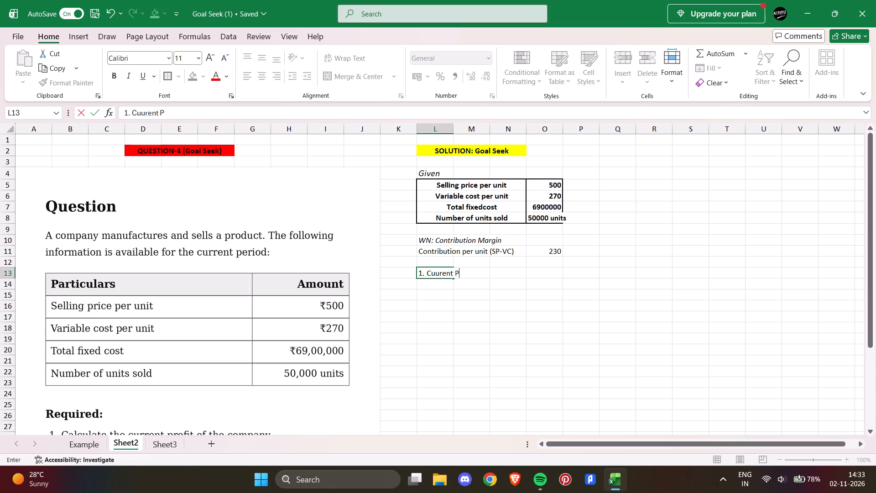
pyautogui.write('rofit')
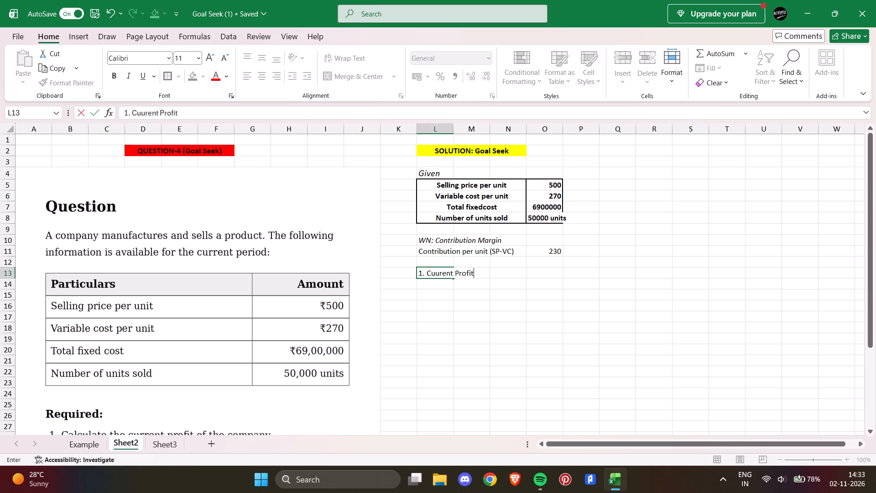
pyautogui.click(421, 279)
pyautogui.click(432, 284)
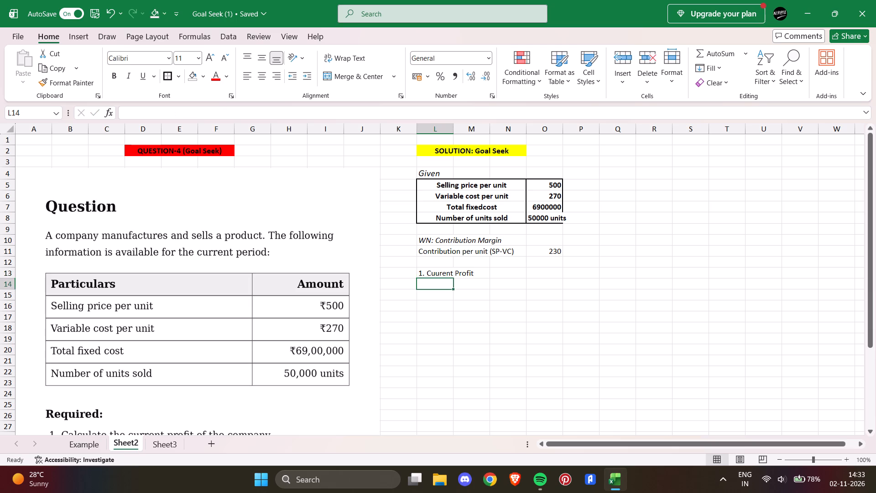
# Fill the profit section heading cells L13:M13 with standard yellow.
pyautogui.moveTo(425, 276); pyautogui.dragTo(471, 275)
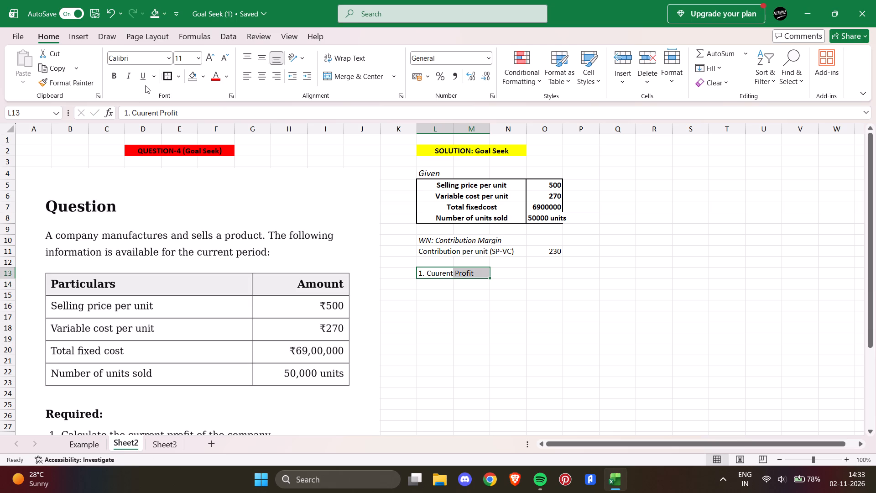
pyautogui.click(202, 74)
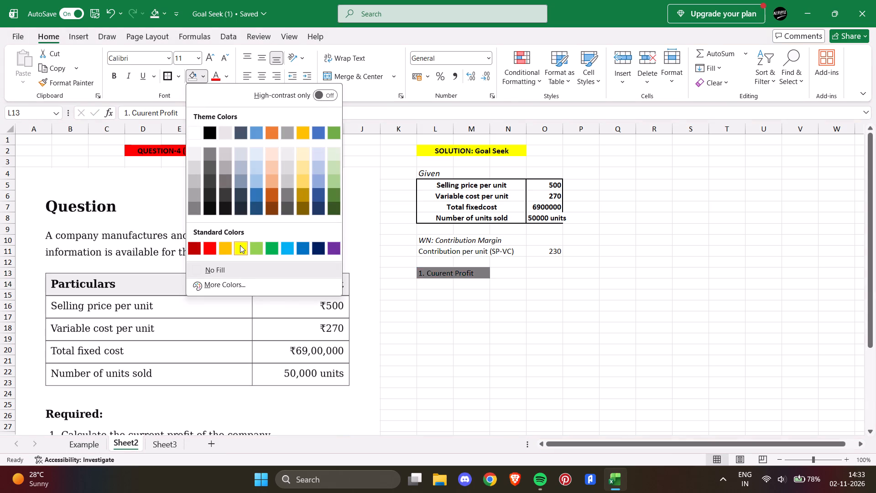
pyautogui.click(240, 245)
# Correct the spelling of the heading in L13 so it reads "1. Current Profit".
pyautogui.click(440, 274)
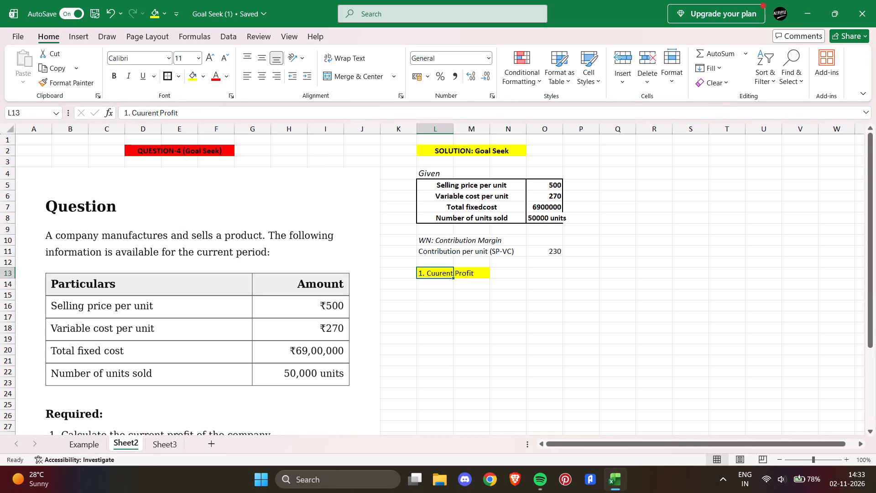
pyautogui.click(144, 115)
pyautogui.press('BackSpace')
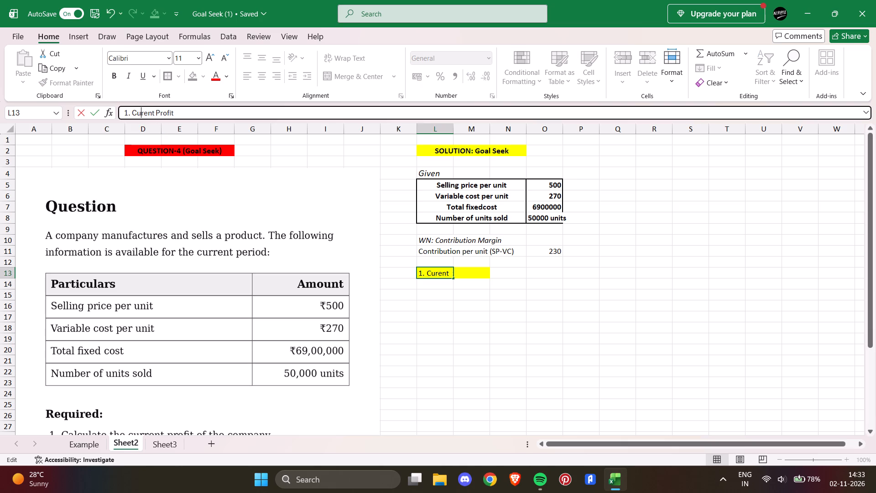
pyautogui.press('r')
pyautogui.click(429, 279)
# Enter the label "Total Contribution (units*Contrib/unit)" in L14, under the Current Profit heading.
pyautogui.click(436, 282)
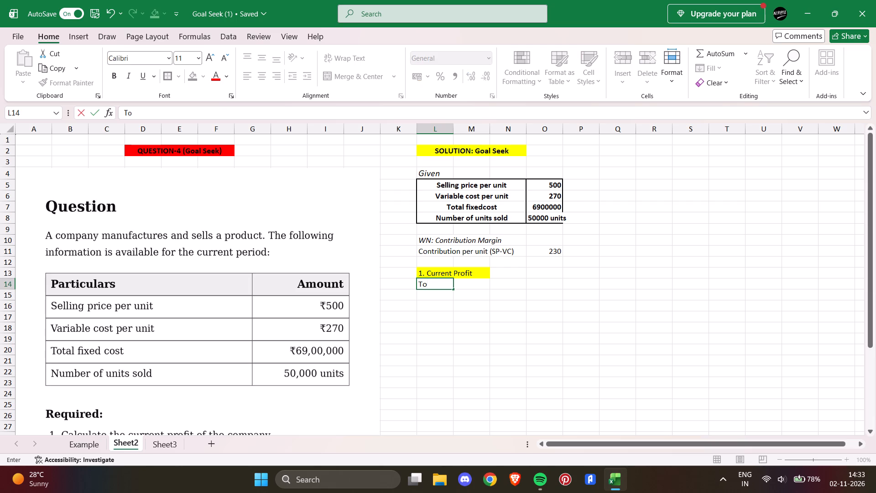
pyautogui.write('l')
pyautogui.press('space')
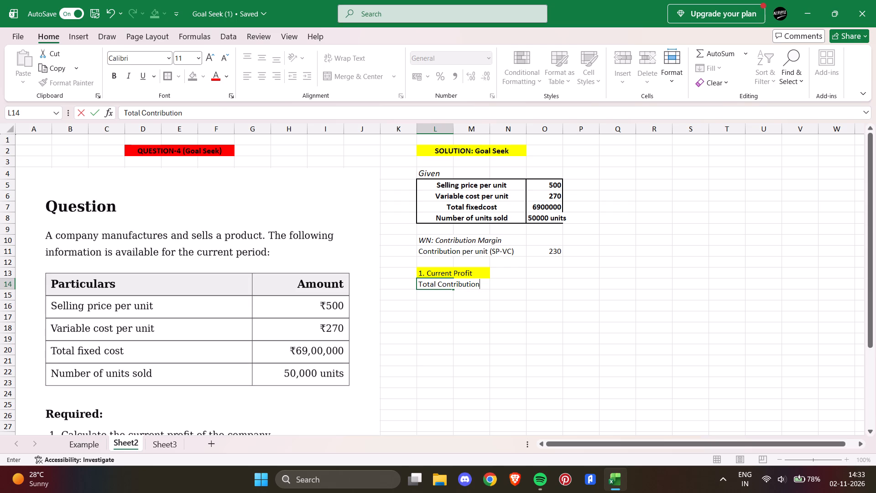
pyautogui.press('space')
pyautogui.write('(')
pyautogui.write('units')
pyautogui.hotkey('shift', '*')
pyautogui.press('c')
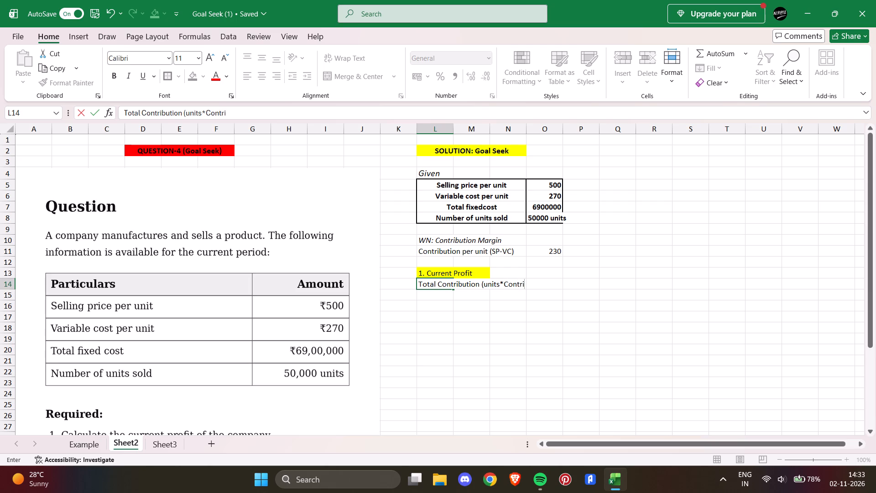
pyautogui.press('b')
pyautogui.hotkey('shift', '?')
pyautogui.press('BackSpace')
pyautogui.hotkey('shift', '?')
pyautogui.press('/')
pyautogui.press('BackSpace')
pyautogui.press('BackSpace')
pyautogui.press('/')
pyautogui.write('unit')
pyautogui.hotkey('shift', ')')
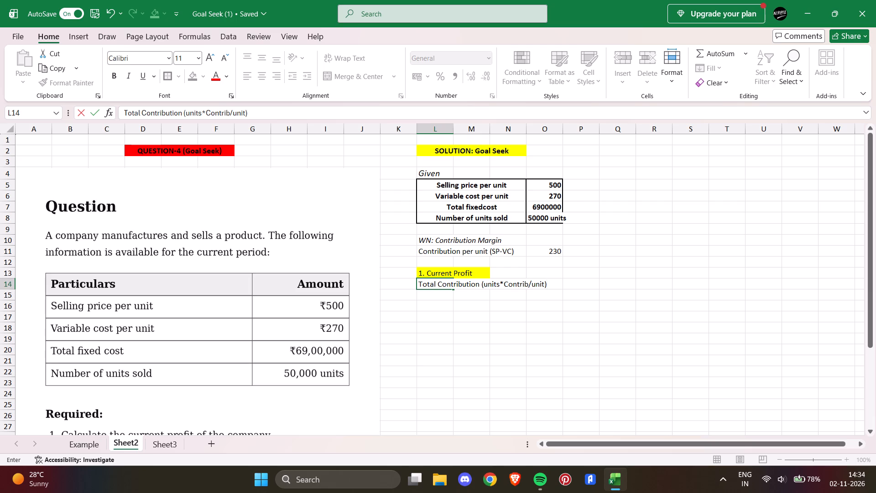
# Enter the label "Less: Total Fixed Cost" in L15, below the total contribution label.
pyautogui.click(433, 299)
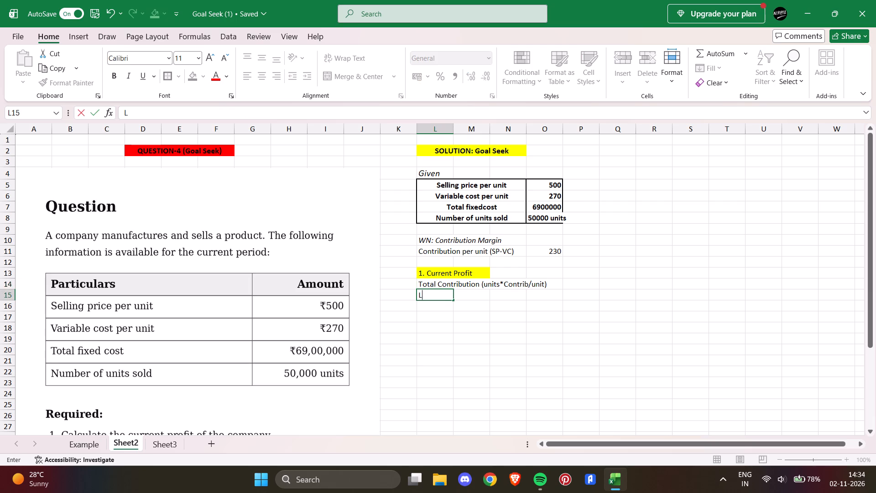
pyautogui.write('ess')
pyautogui.hotkey('shift', '"')
pyautogui.press('BackSpace')
pyautogui.hotkey('shift', ':')
pyautogui.press('space')
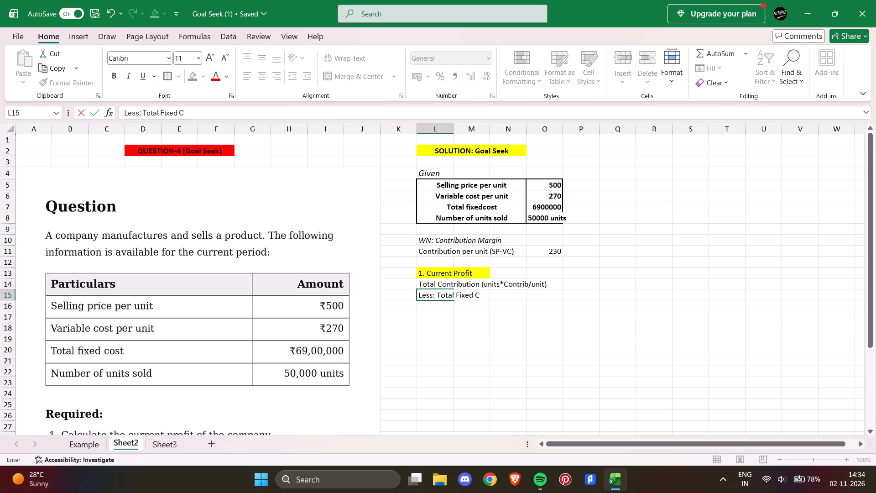
pyautogui.press('Return')
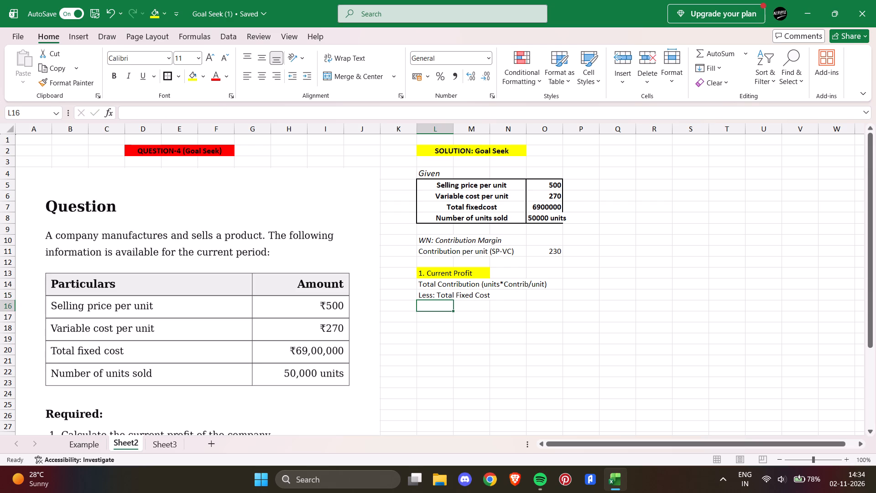
# Capitalise both unit words in the L14 label so it reads "Total Contribution (Units*Contrib/Unit)".
pyautogui.click(498, 285)
pyautogui.click(447, 288)
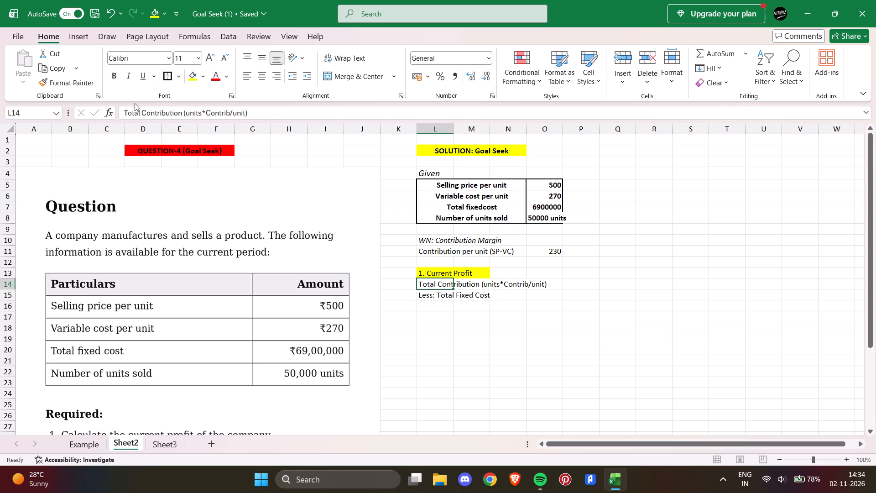
pyautogui.click(189, 116)
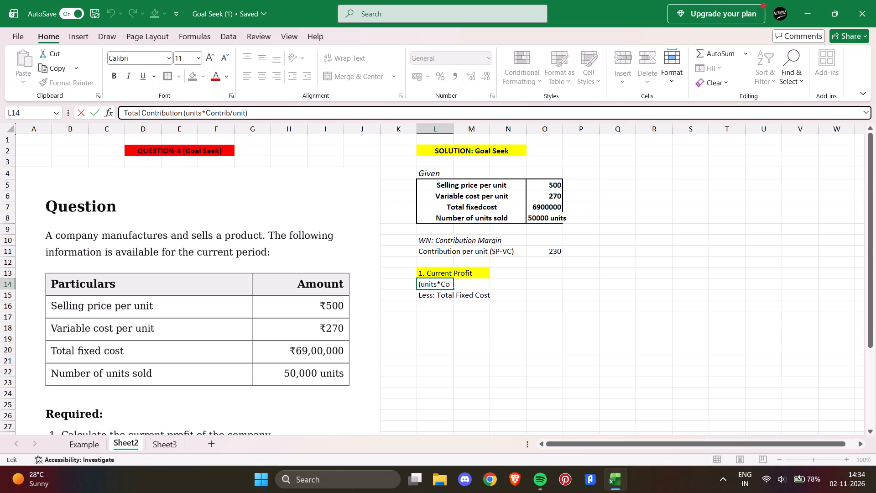
pyautogui.press('BackSpace')
pyautogui.press('Right')
pyautogui.press('Right')
pyautogui.press('Right')
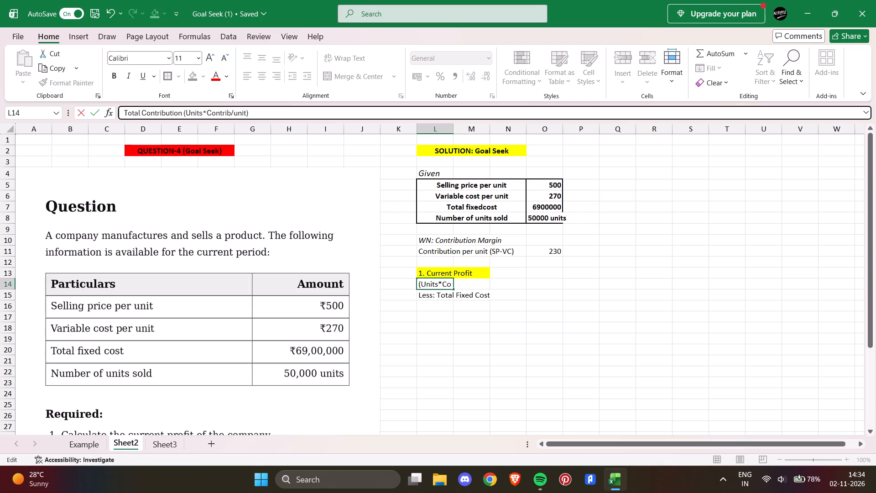
pyautogui.press('Right')
pyautogui.press('Right')
pyautogui.press('Right')
pyautogui.press('Right')
pyautogui.press('Right')
pyautogui.press('Right')
pyautogui.press('Right')
pyautogui.press('Right')
pyautogui.press('Right')
pyautogui.press('Right')
pyautogui.press('Right')
pyautogui.press('BackSpace')
pyautogui.press('u')
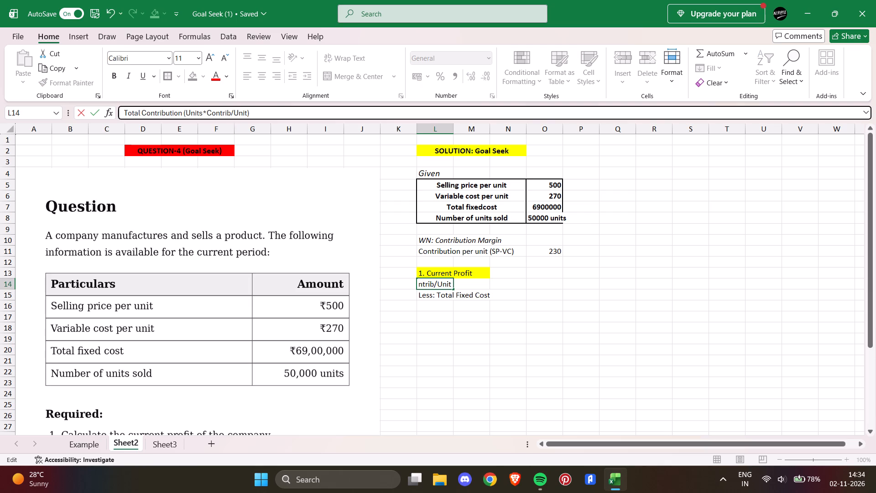
# Enter the label "Current Profit" in L16, below the fixed cost label.
pyautogui.click(438, 306)
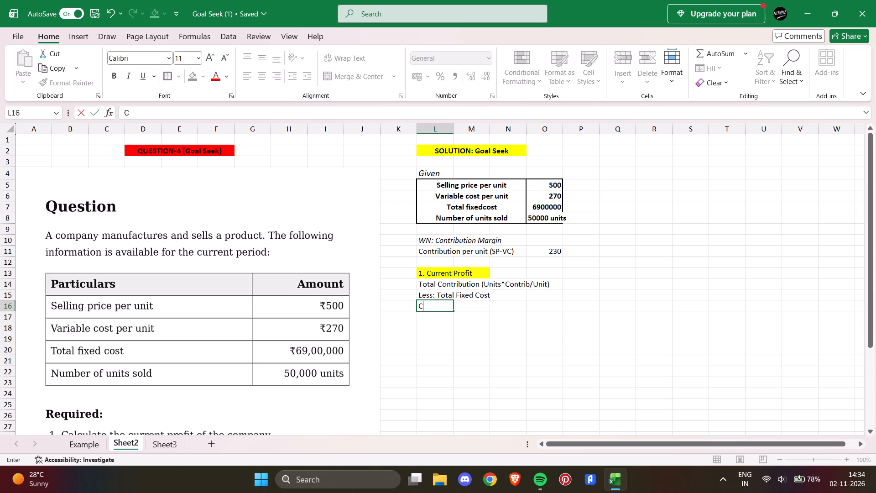
pyautogui.press('BackSpace')
pyautogui.write('rrent')
pyautogui.press('space')
pyautogui.write('rofit')
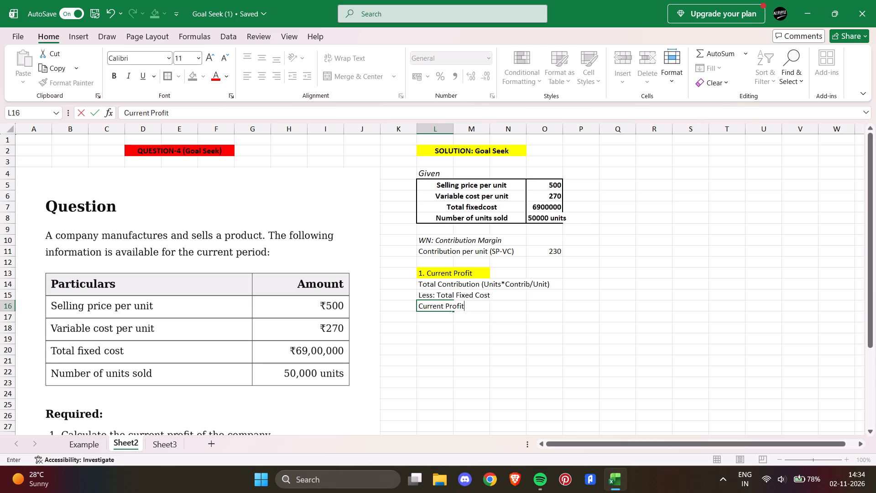
pyautogui.click(575, 272)
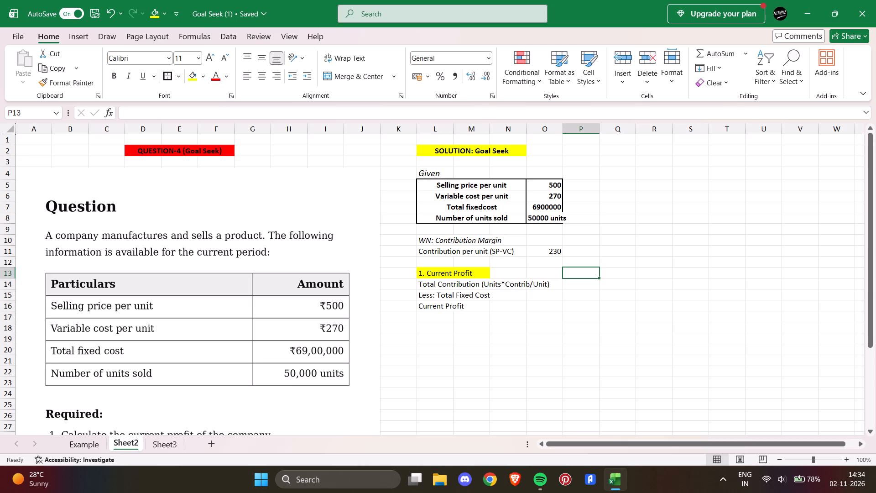
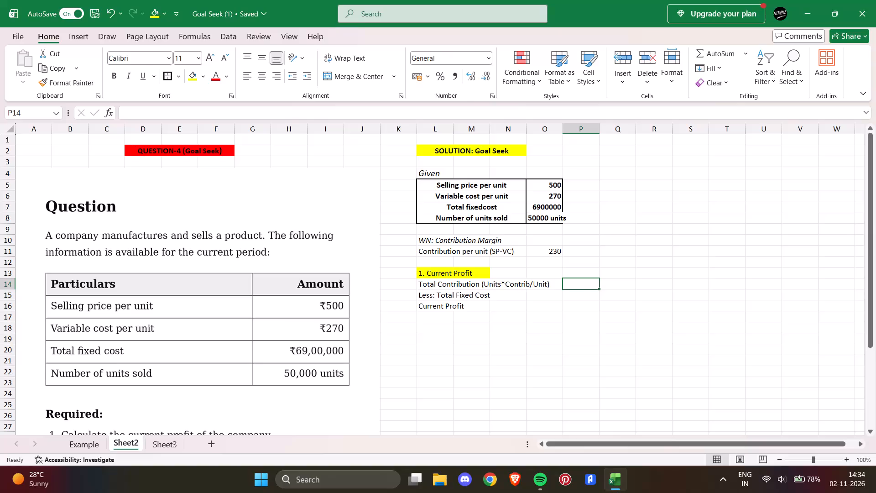
# Enter 11500000, -6900000 and 4600000 in P14:P16 as the total contribution, fixed cost and current profit amounts.
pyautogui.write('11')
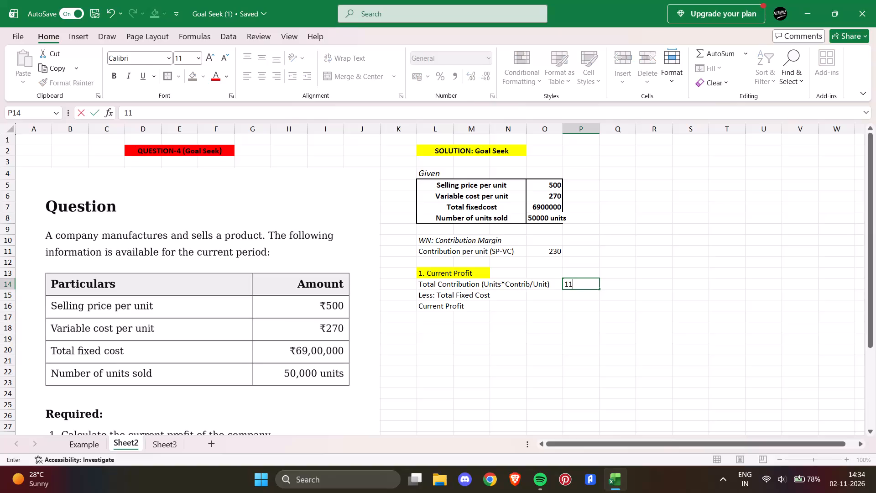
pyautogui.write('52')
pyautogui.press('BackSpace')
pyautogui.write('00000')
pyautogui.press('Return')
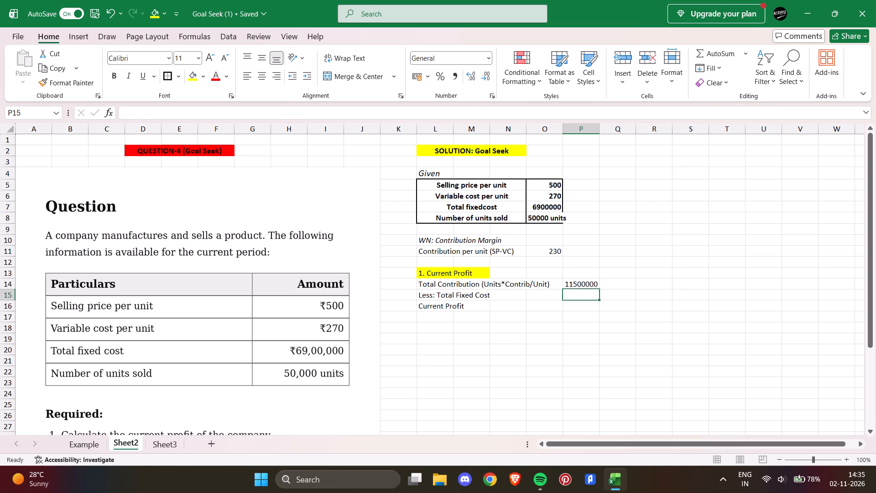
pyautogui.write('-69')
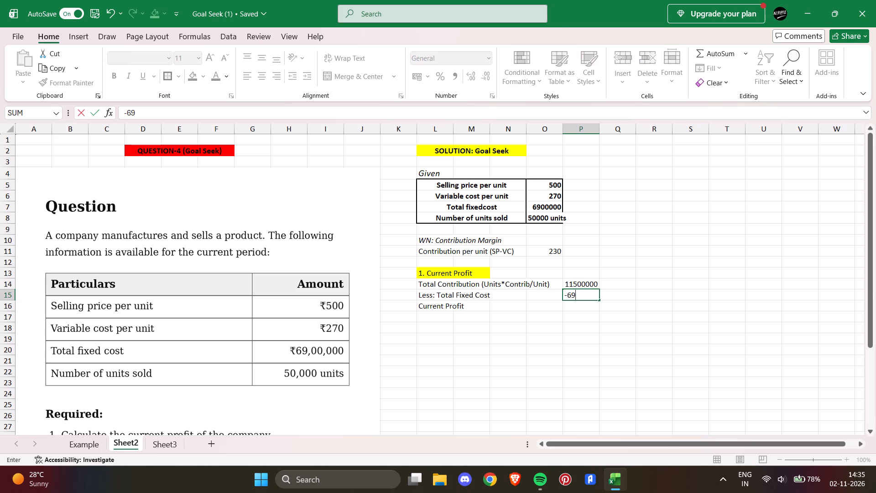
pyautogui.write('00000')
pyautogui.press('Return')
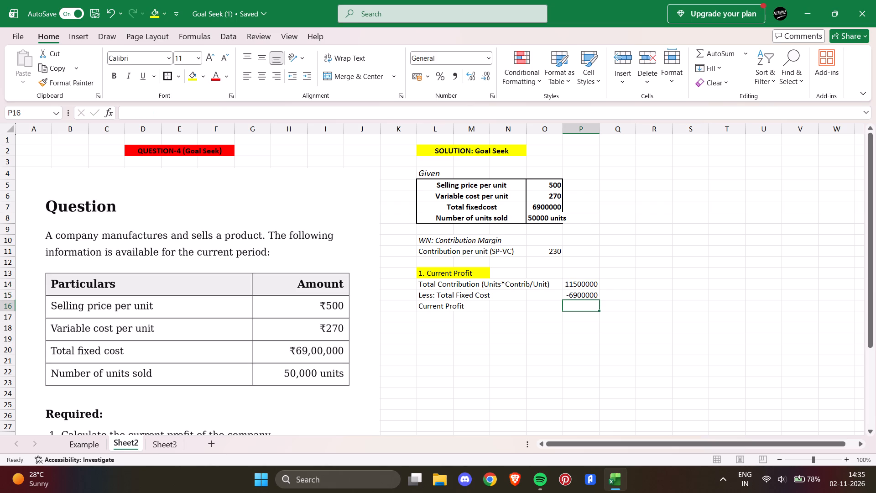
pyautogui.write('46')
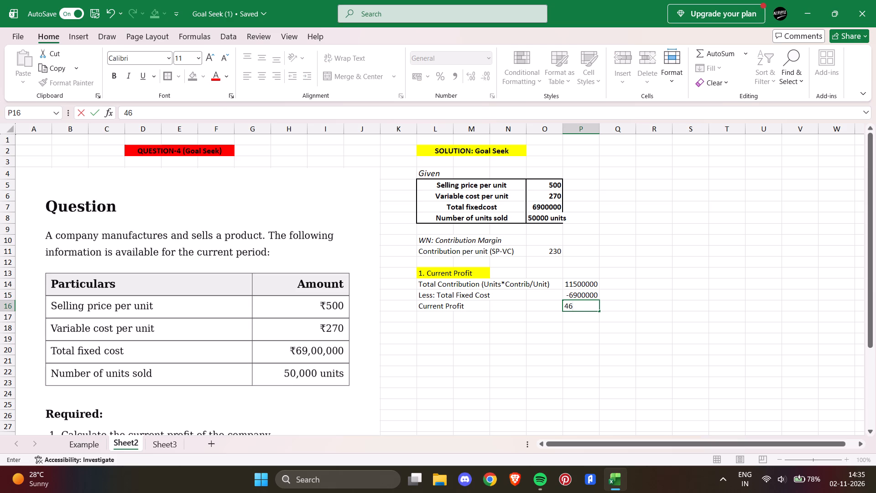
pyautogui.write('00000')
pyautogui.click(636, 295)
# Make the current profit amount in P16 and its label in L16 bold.
pyautogui.click(586, 308)
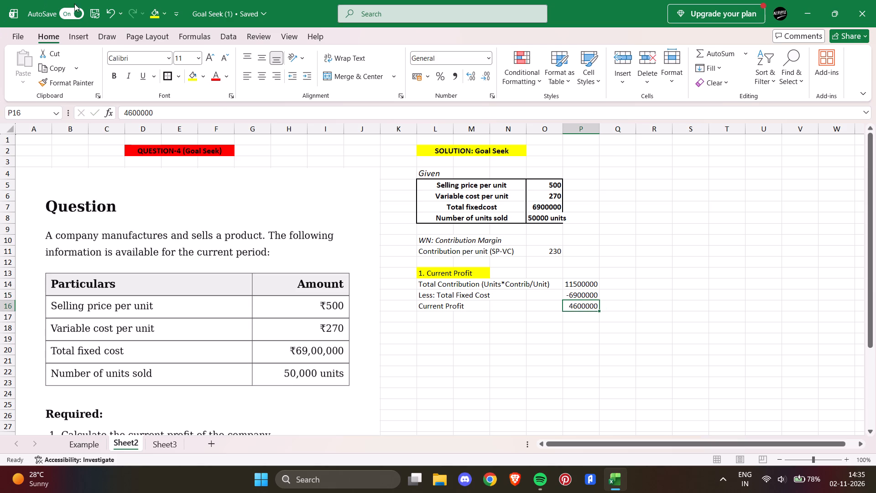
pyautogui.click(112, 72)
pyautogui.click(433, 309)
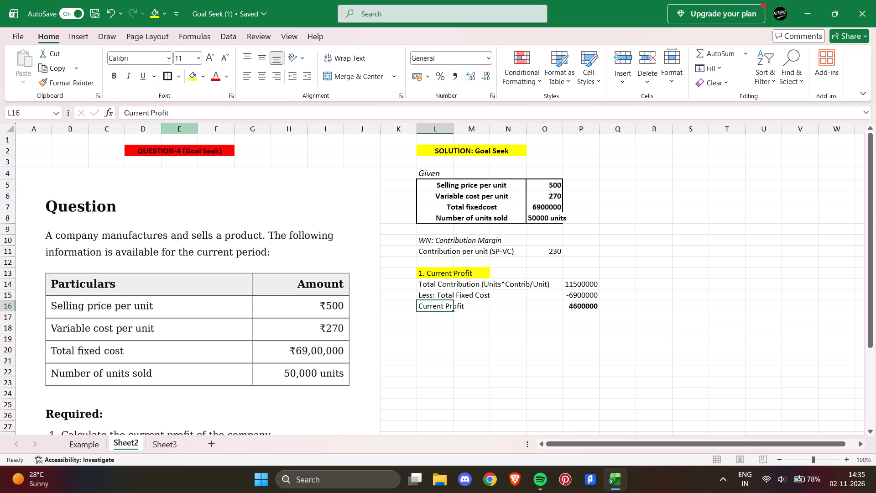
pyautogui.moveTo(430, 308); pyautogui.dragTo(482, 308)
pyautogui.click(117, 75)
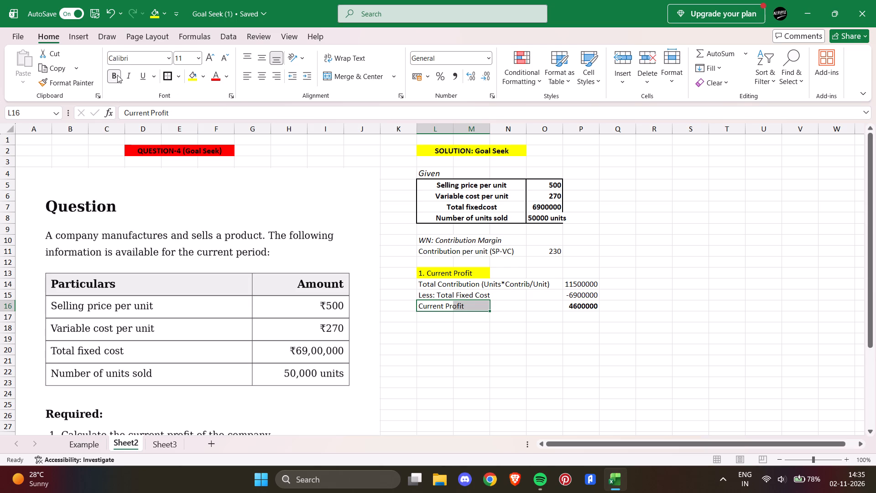
# Add an outside border around the current profit table L14:P16 and another around its label area L14:O16.
pyautogui.moveTo(428, 283); pyautogui.dragTo(594, 308)
pyautogui.click(162, 76)
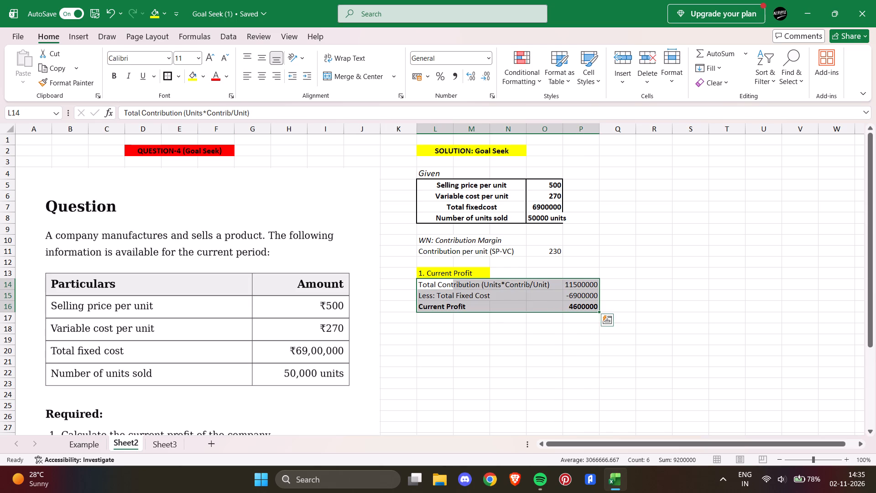
pyautogui.moveTo(420, 281); pyautogui.dragTo(557, 312)
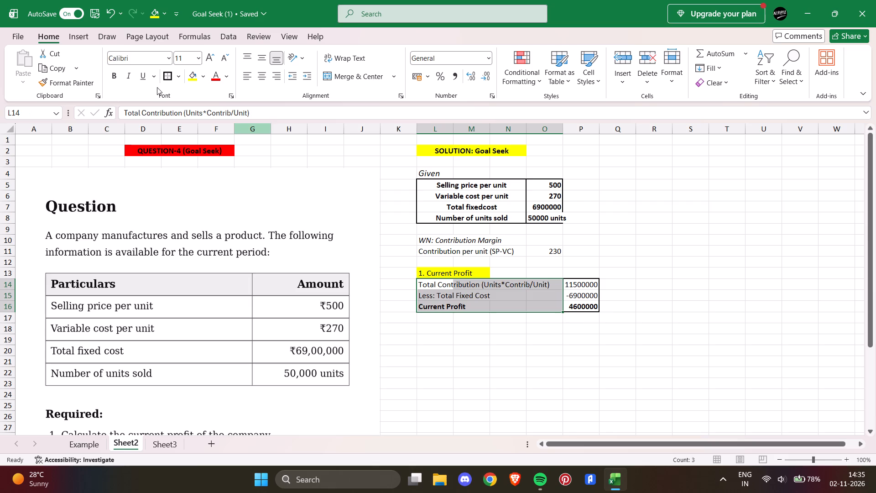
pyautogui.click(164, 76)
pyautogui.click(678, 255)
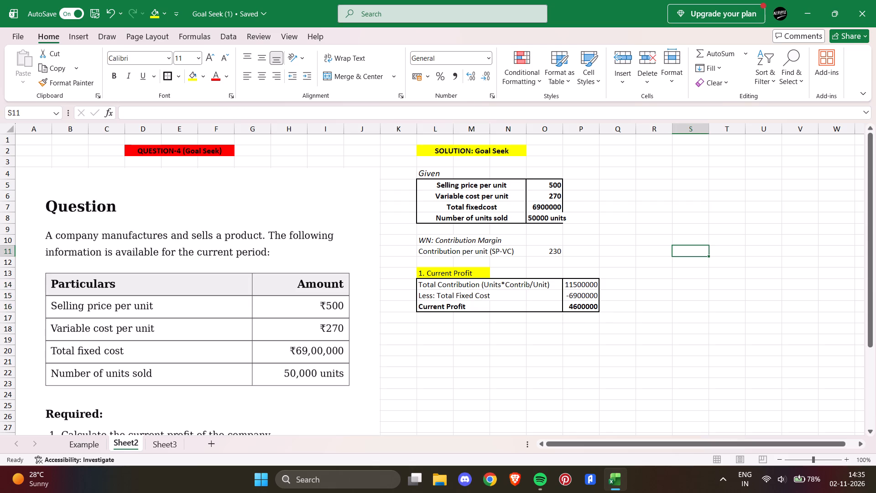
# Add an outside border around the Current Profit row, L16:P16, to separate it from the rows above.
pyautogui.moveTo(428, 306); pyautogui.dragTo(488, 305)
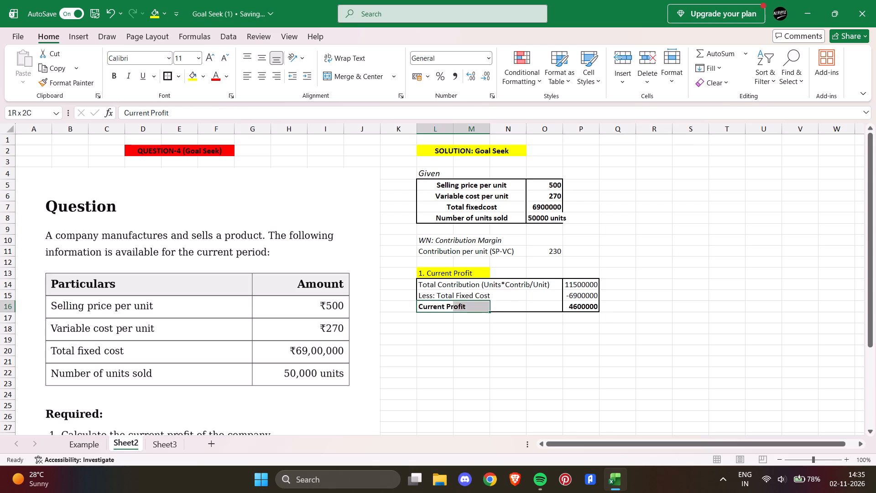
pyautogui.moveTo(488, 305); pyautogui.dragTo(573, 305)
pyautogui.click(173, 74)
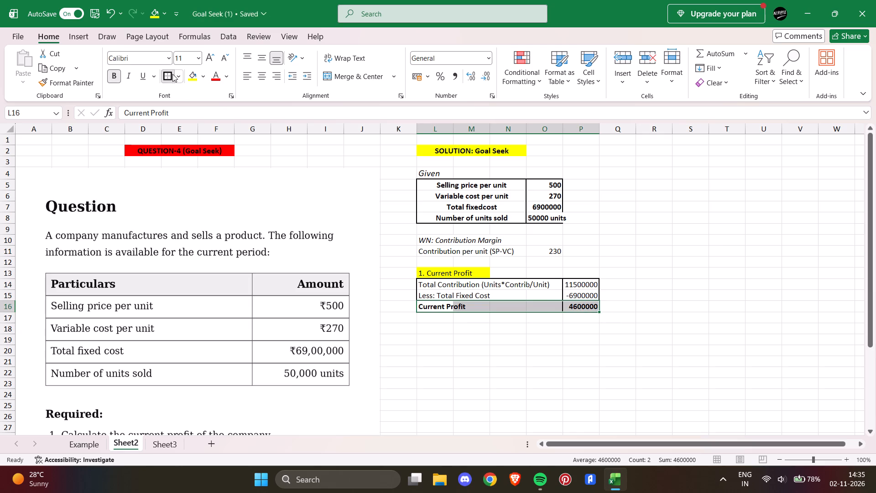
pyautogui.click(598, 277)
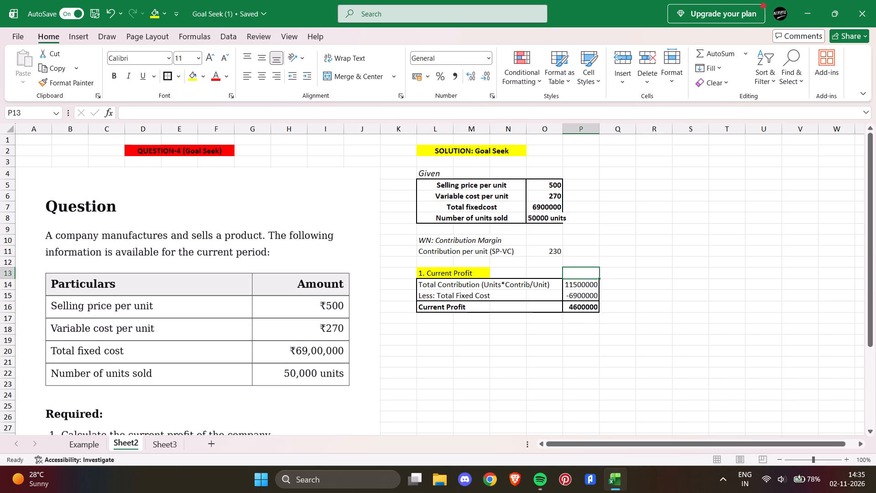
pyautogui.click(438, 330)
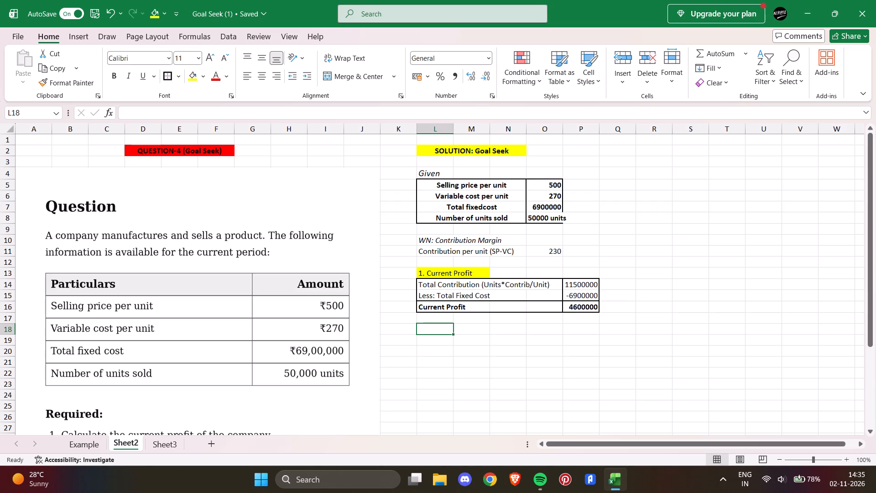
# Move the Contribution Margin working note from L10:O11 to start at Q5, beside the Given block.
pyautogui.moveTo(424, 238); pyautogui.dragTo(482, 254)
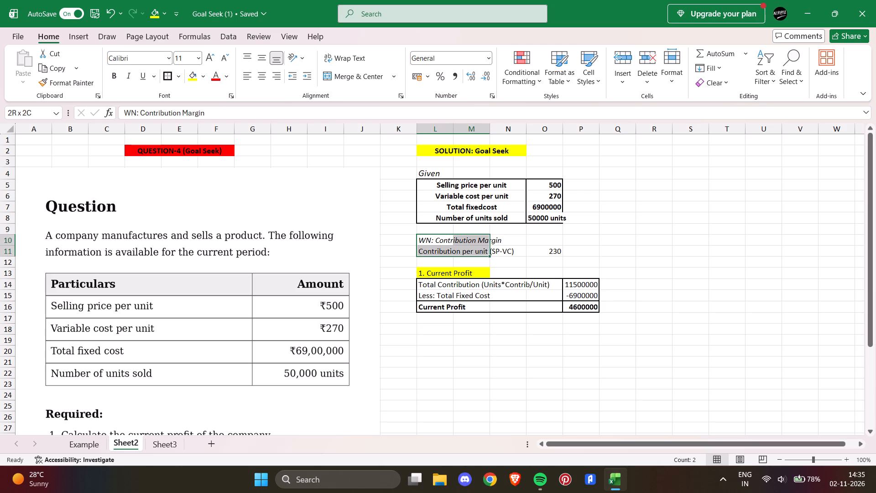
pyautogui.moveTo(482, 254); pyautogui.dragTo(535, 251)
pyautogui.hotkey('ctrl', 'x')
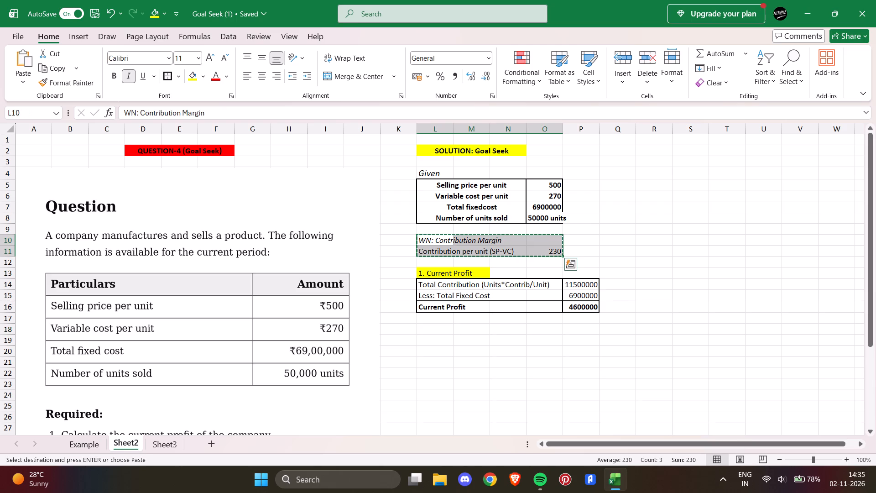
pyautogui.click(608, 187)
pyautogui.hotkey('ctrl', 'v')
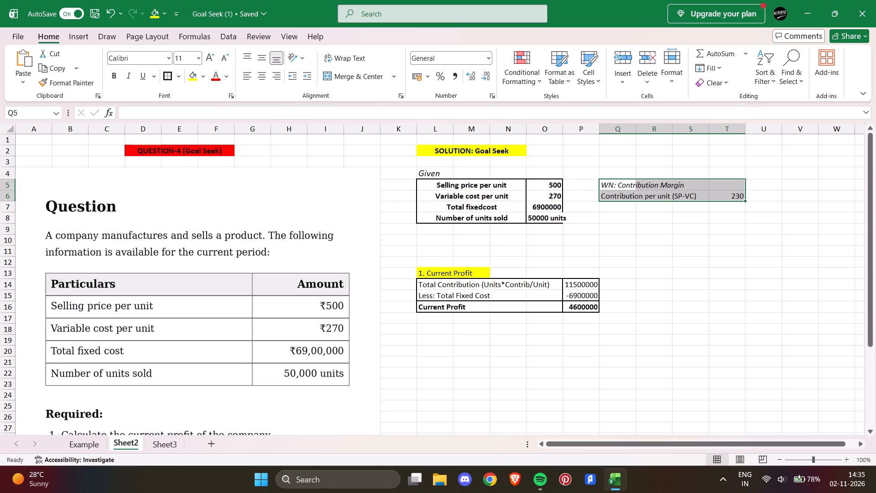
# Prefix the contribution per unit value in T6 with the rupee abbreviation so it reads "Rs.230".
pyautogui.click(732, 193)
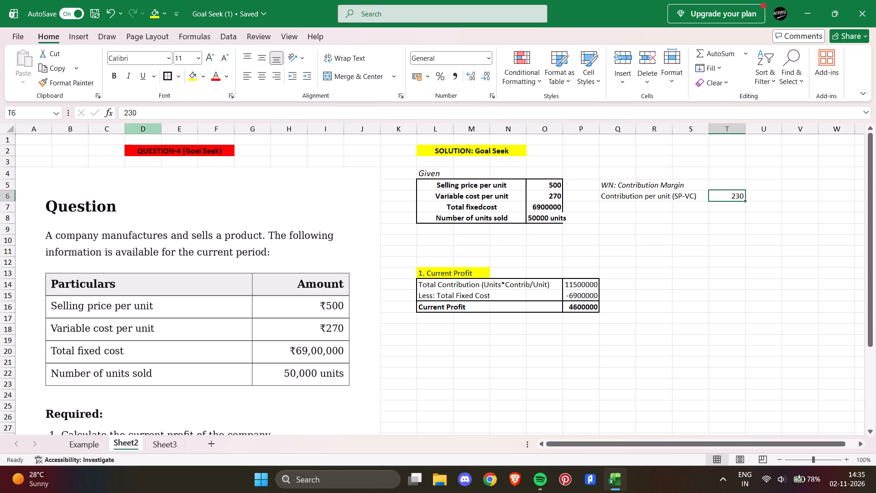
pyautogui.click(120, 115)
pyautogui.press('r')
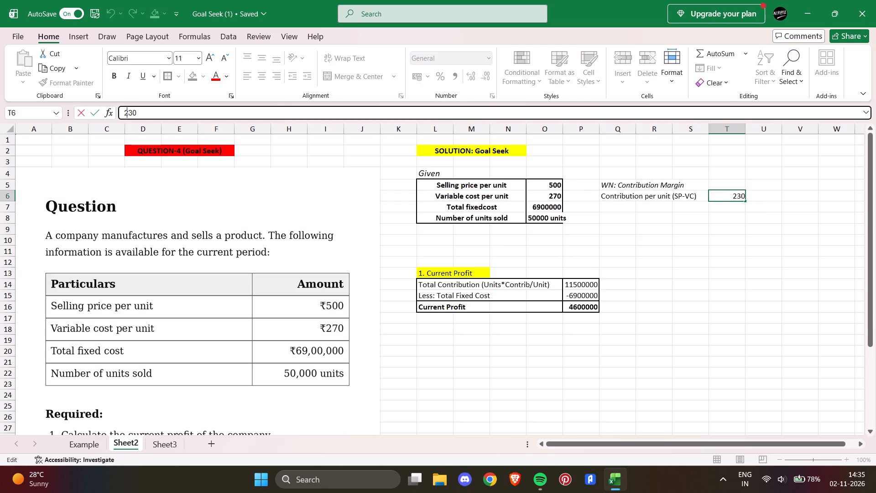
pyautogui.press('BackSpace')
pyautogui.write('s.')
pyautogui.press('space')
pyautogui.press('BackSpace')
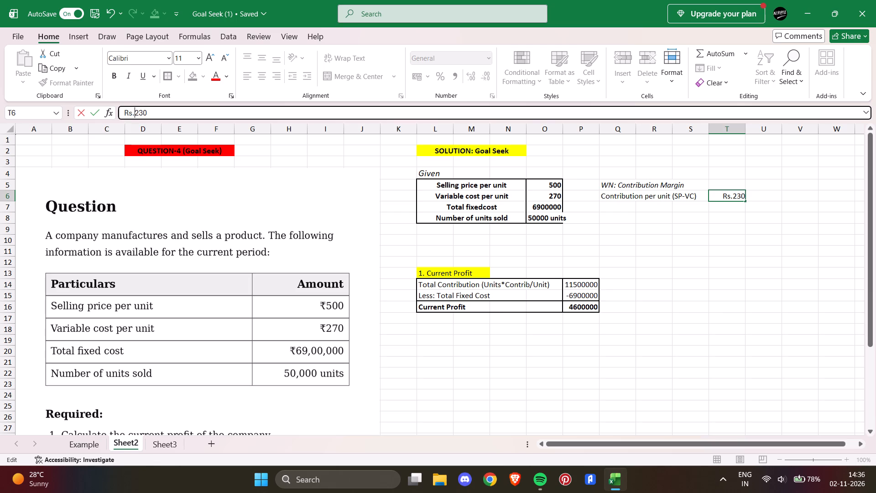
pyautogui.click(638, 232)
# Move the Current Profit heading and table from L13:P16 up to start at L10.
pyautogui.moveTo(420, 273); pyautogui.dragTo(445, 288)
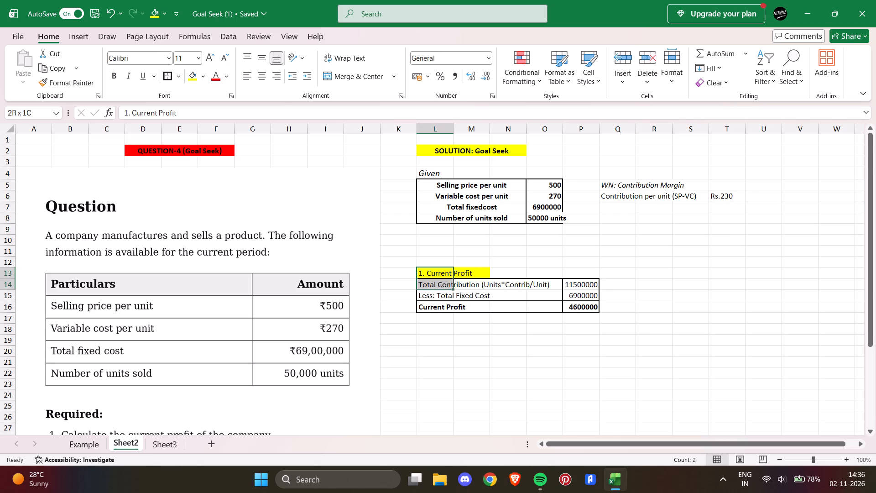
pyautogui.moveTo(445, 288); pyautogui.dragTo(573, 310)
pyautogui.hotkey('ctrl', 'x')
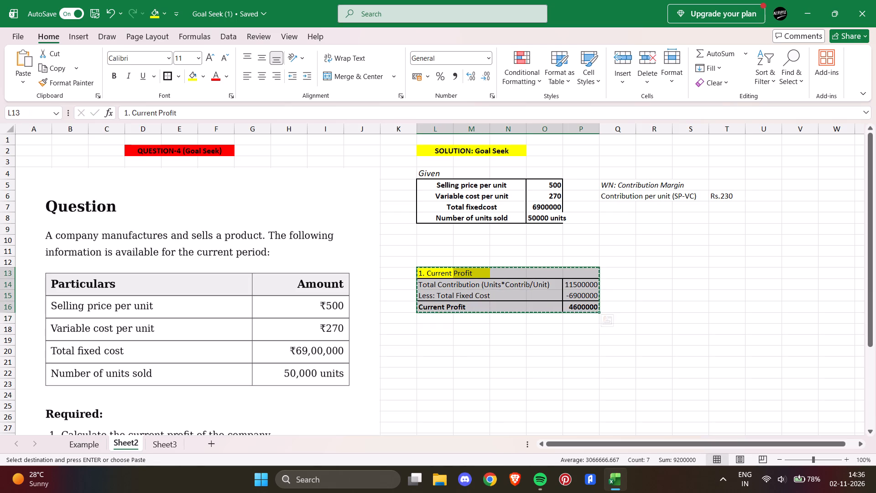
pyautogui.click(429, 241)
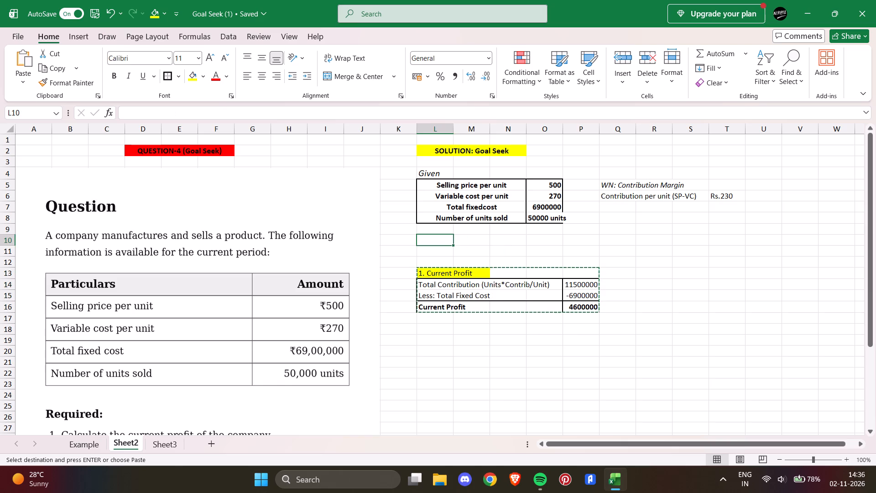
pyautogui.hotkey('ctrl', 'v')
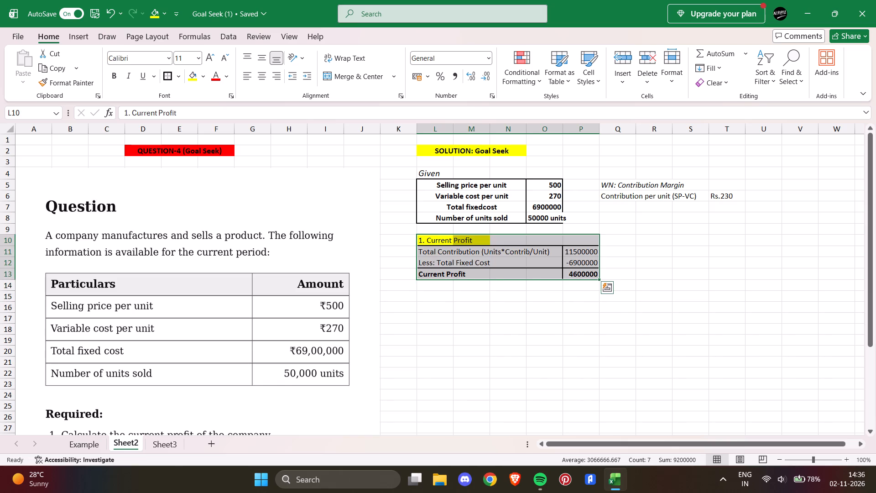
# Enter the heading "2. Units to be Sold for Target Profit" in L15, below the Current Profit table.
pyautogui.click(438, 285)
pyautogui.click(442, 294)
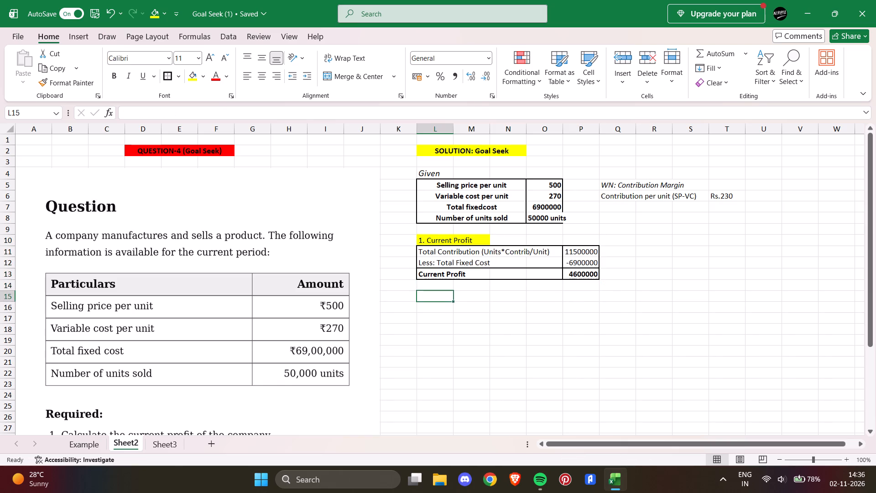
pyautogui.write('2.')
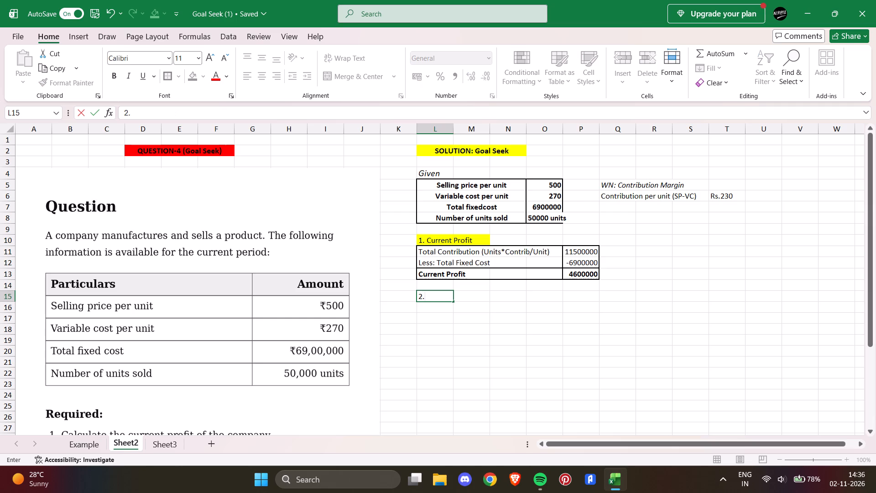
pyautogui.press('space')
pyautogui.press('space')
pyautogui.write('to be')
pyautogui.press('space')
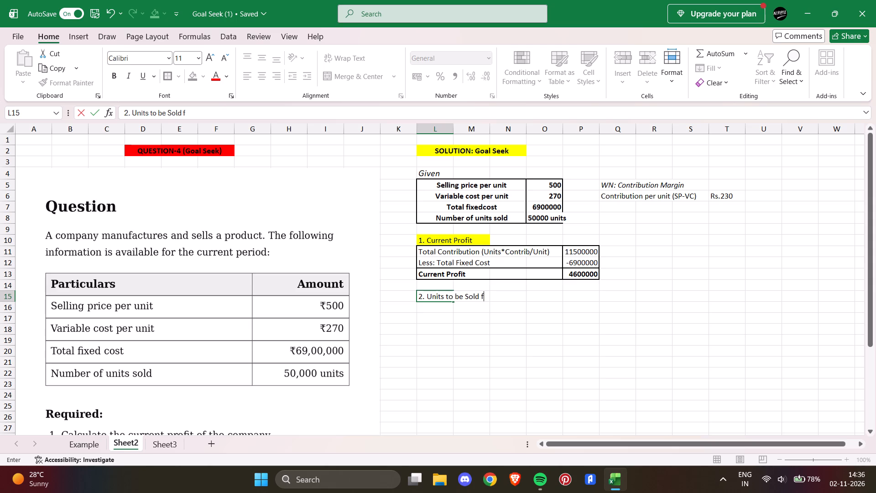
pyautogui.write('argete')
pyautogui.press('d')
pyautogui.press('BackSpace')
pyautogui.press('BackSpace')
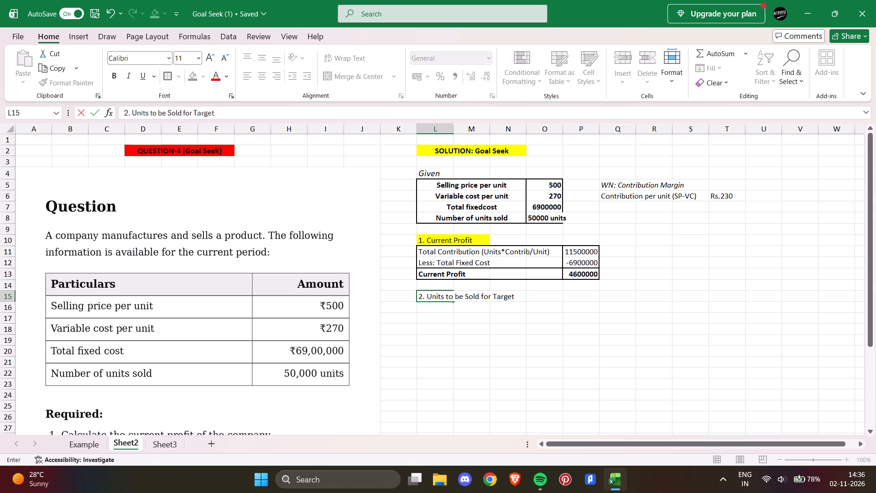
pyautogui.press('space')
pyautogui.write('rofit')
# Copy the words "Target Profit" from the L15 heading into L16 as a row label.
pyautogui.moveTo(494, 295); pyautogui.dragTo(537, 294)
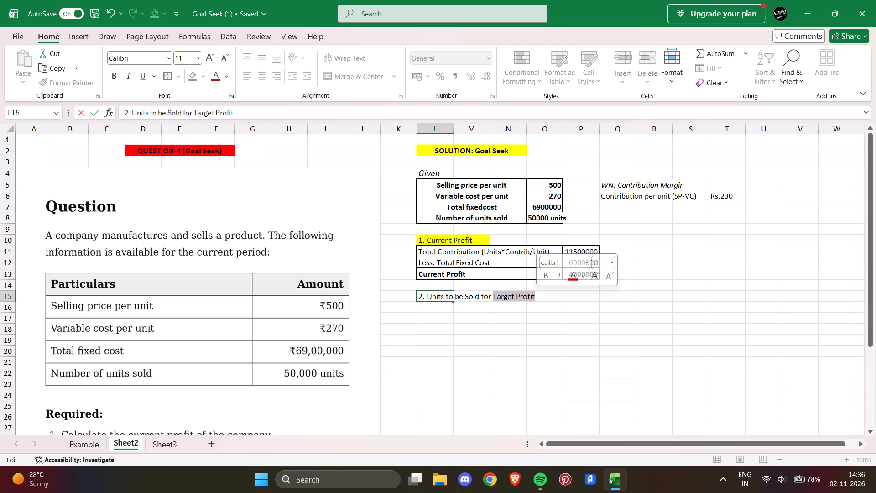
pyautogui.hotkey('ctrl', 'c')
pyautogui.click(428, 308)
pyautogui.hotkey('ctrl', 'v')
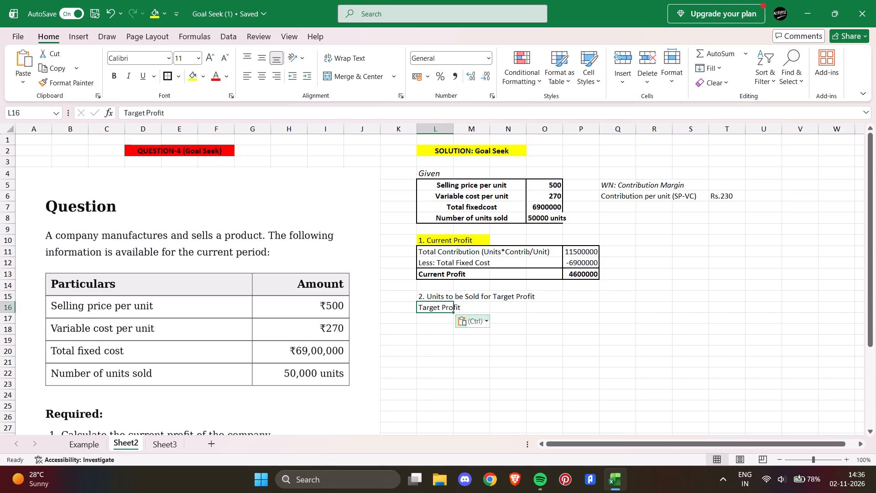
# Start the formula note in L17 with the text "Formula: (Fixed Cost + target Profit".
pyautogui.click(430, 319)
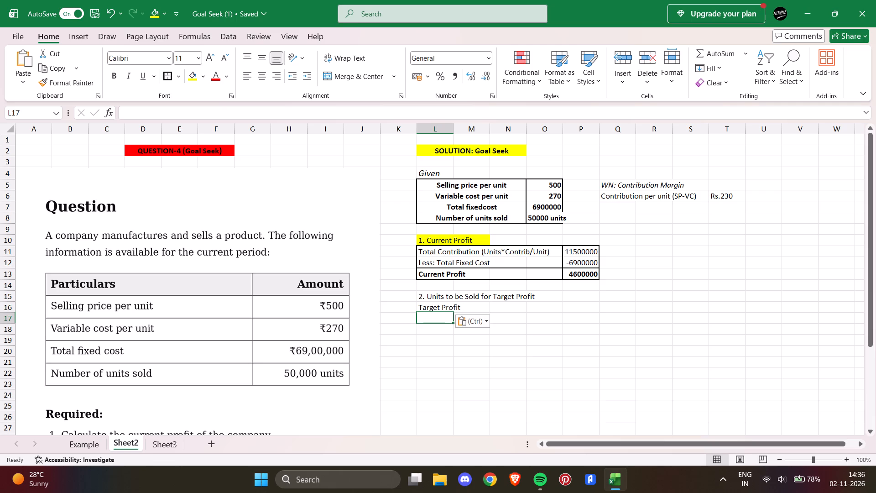
pyautogui.press('f')
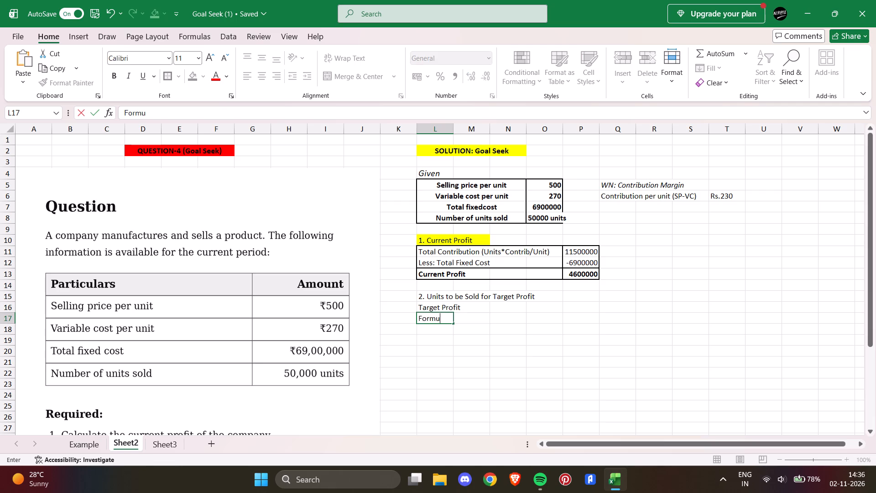
pyautogui.write(':')
pyautogui.press('space')
pyautogui.hotkey('shift', '(')
pyautogui.press('space')
pyautogui.write('ost')
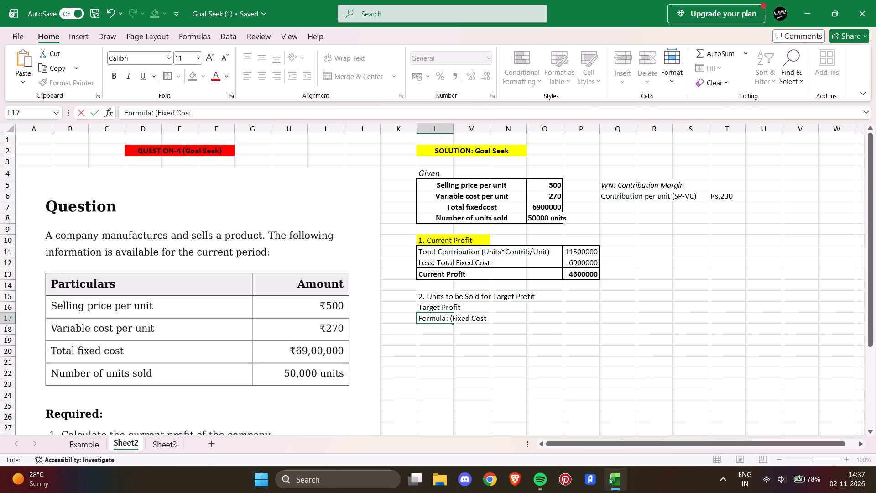
pyautogui.press('space')
pyautogui.write('=')
pyautogui.press('BackSpace')
pyautogui.hotkey('shift', '+')
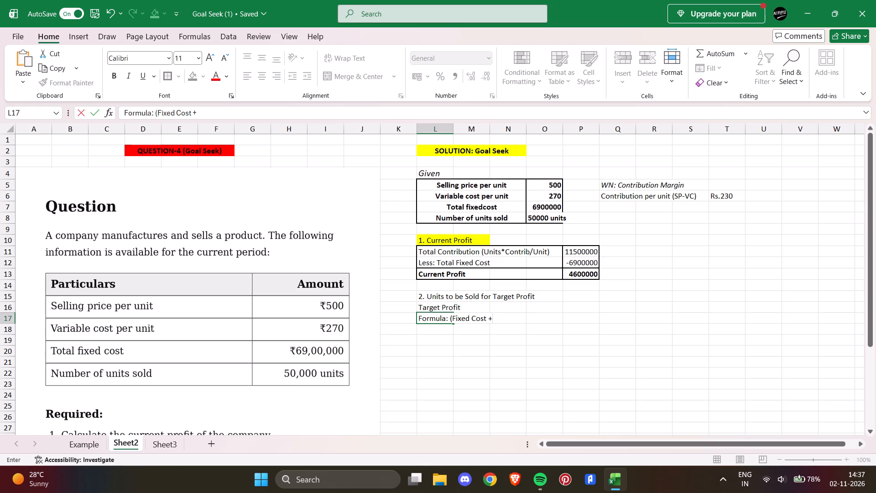
pyautogui.press('space')
pyautogui.press('space')
pyautogui.write('rofiy')
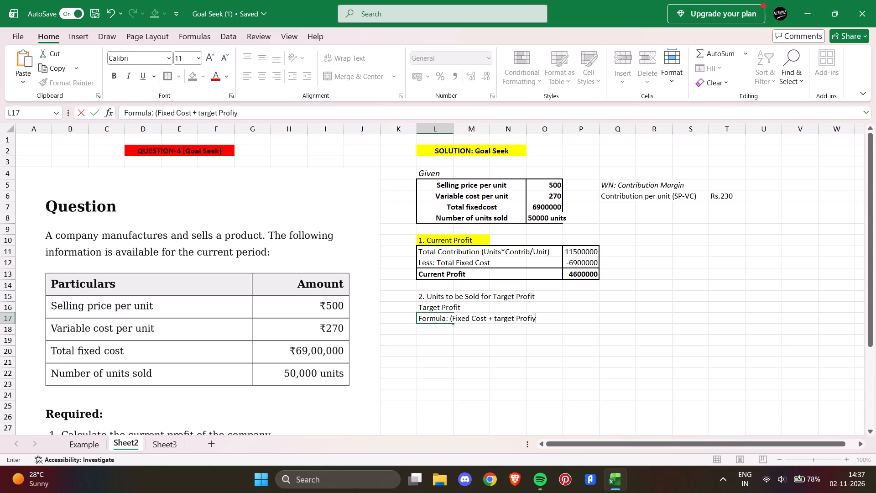
pyautogui.press('BackSpace')
pyautogui.press('t')
pyautogui.press('Left')
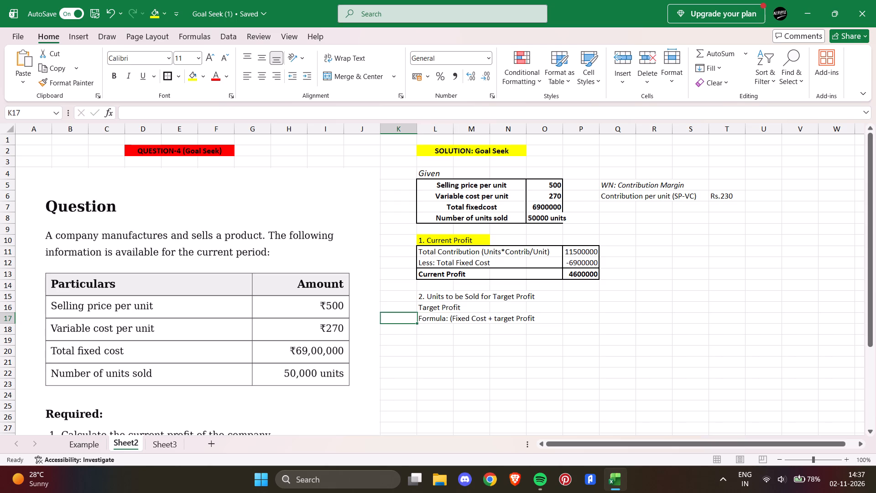
pyautogui.press('Right')
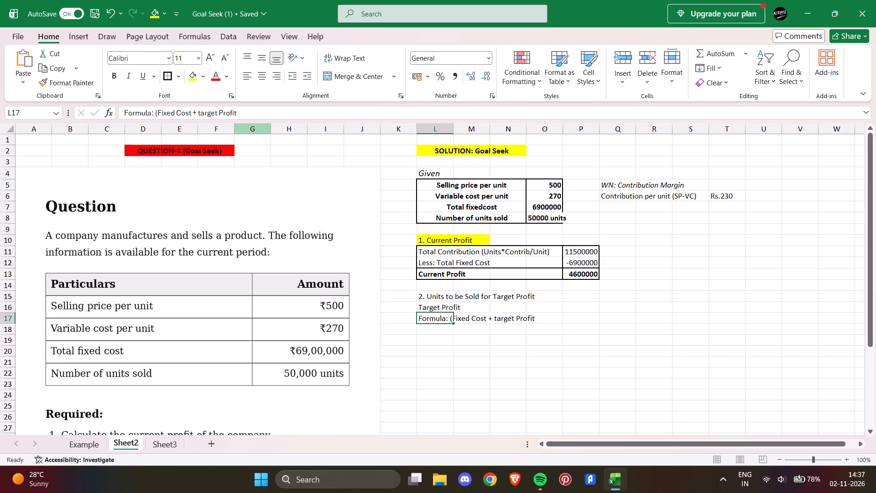
# Capitalise the word "Target" in the L17 formula note.
pyautogui.click(201, 113)
pyautogui.press('Right')
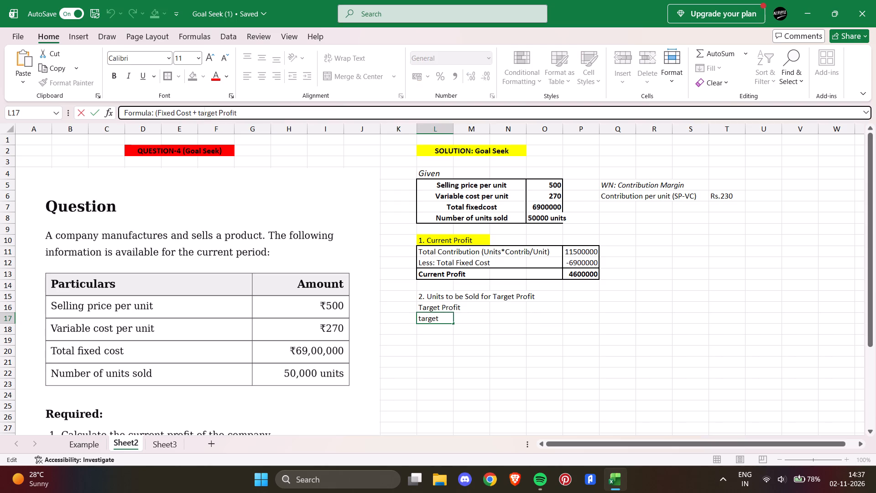
pyautogui.press('Right')
pyautogui.press('Right')
pyautogui.press('Right')
pyautogui.press('Right')
pyautogui.press('Right')
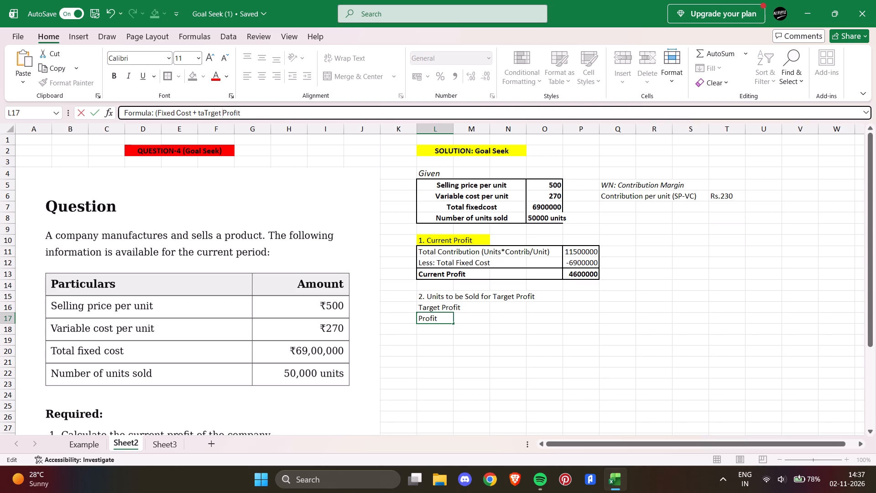
pyautogui.press('Left')
pyautogui.press('Left')
pyautogui.press('Left')
pyautogui.press('Left')
pyautogui.press('Left')
pyautogui.press('BackSpace')
pyautogui.press('Left')
pyautogui.press('BackSpace')
pyautogui.press('t')
pyautogui.press('Right')
pyautogui.press('Right')
pyautogui.press('Right')
pyautogui.press('Right')
pyautogui.press('Right')
pyautogui.press('Right')
pyautogui.press('Right')
pyautogui.press('Right')
pyautogui.press('Right')
pyautogui.press('Right')
pyautogui.press('Right')
pyautogui.press('Right')
pyautogui.press('Right')
pyautogui.press('Right')
pyautogui.press('Right')
pyautogui.press('Right')
pyautogui.press('Right')
pyautogui.press('Right')
pyautogui.press('Right')
pyautogui.press('Right')
pyautogui.press('Right')
pyautogui.press('Right')
pyautogui.press('Right')
pyautogui.press('Right')
pyautogui.press('Right')
pyautogui.press('Right')
pyautogui.press('Right')
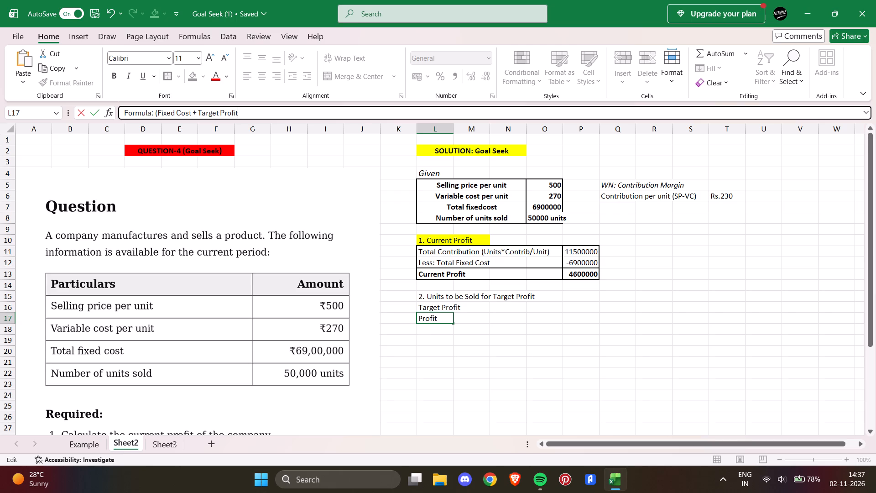
# Complete the L17 formula note by appending ")/ Contrib per Unit".
pyautogui.hotkey('shift', ')')
pyautogui.press('/')
pyautogui.write('it')
pyautogui.press('BackSpace')
pyautogui.press('BackSpace')
pyautogui.write('nit')
pyautogui.click(439, 327)
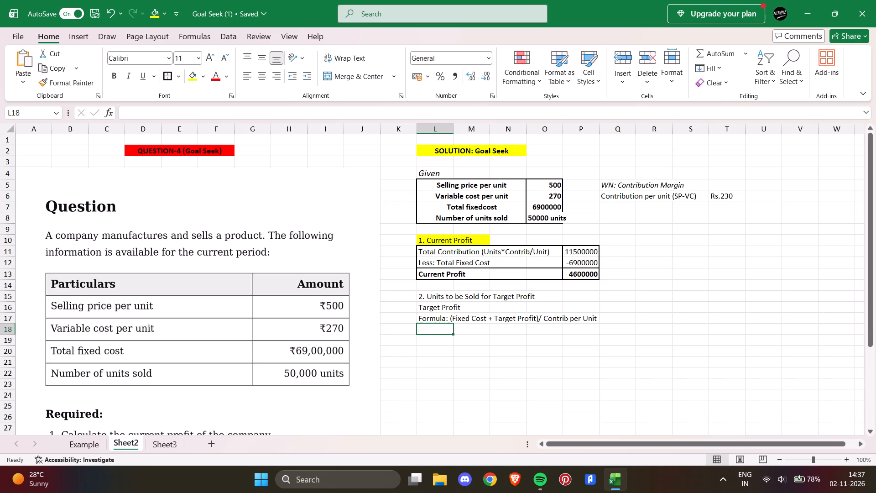
# Italicise the formula note across L17:P17.
pyautogui.moveTo(432, 319); pyautogui.dragTo(591, 317)
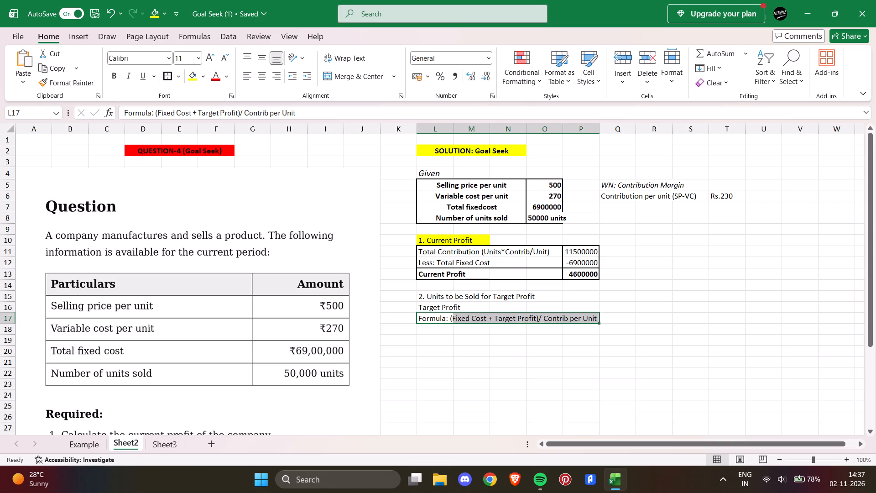
pyautogui.click(128, 72)
pyautogui.click(433, 328)
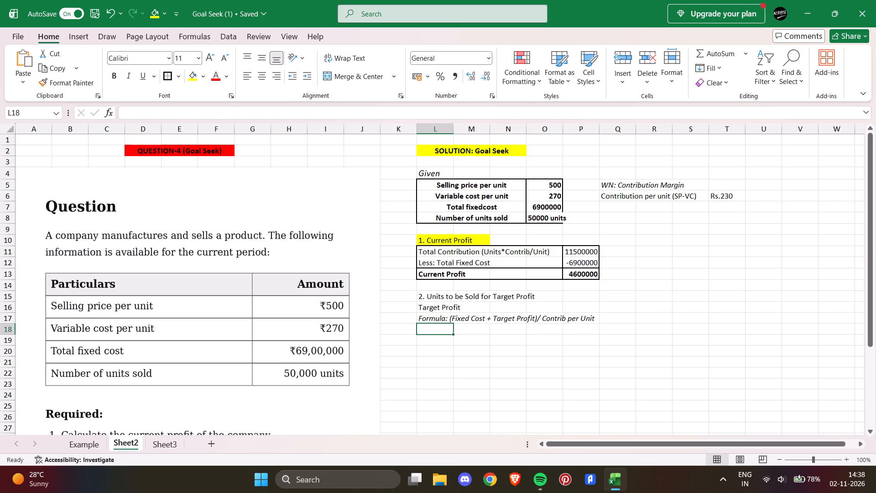
# Fill the "2. Units to be Sold for Target Profit" heading across L15:O15 with yellow and make it bold.
pyautogui.moveTo(426, 294); pyautogui.dragTo(549, 294)
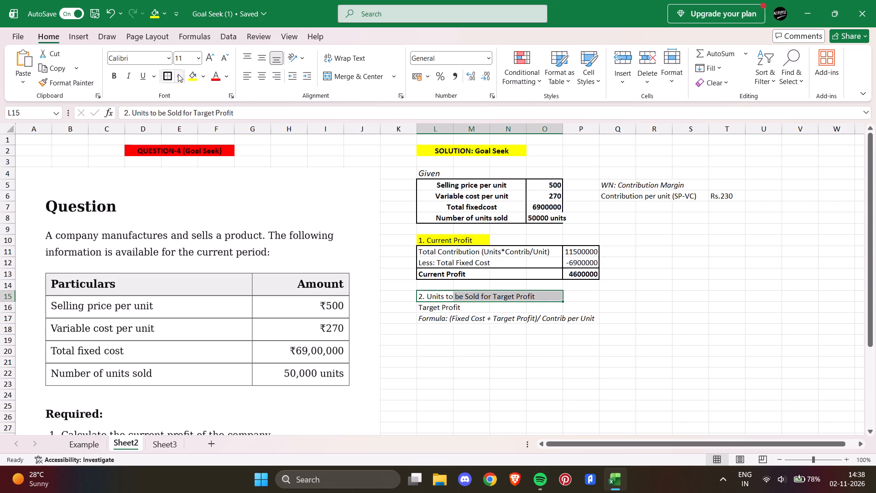
pyautogui.click(192, 78)
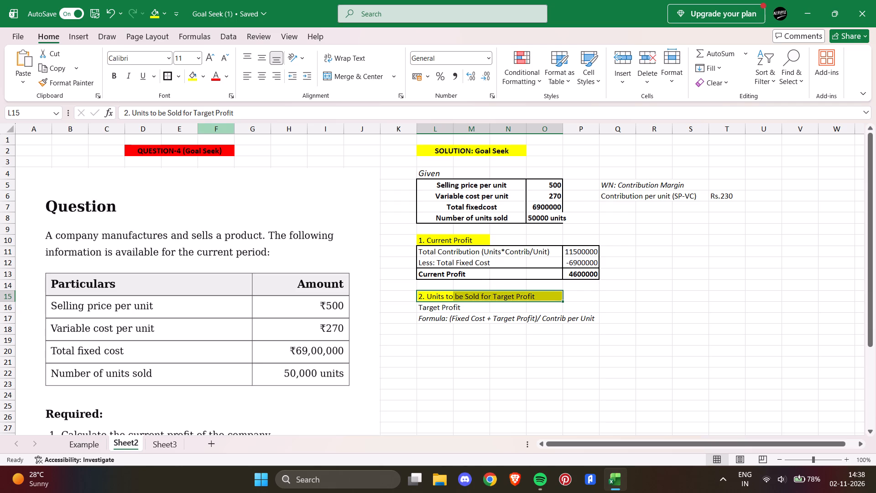
pyautogui.click(115, 78)
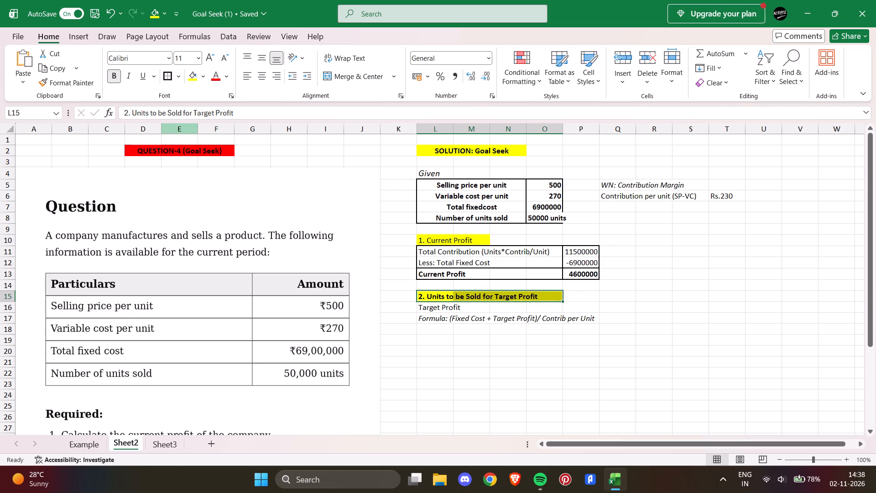
# Make the "1. Current Profit" heading in L10:M10 bold.
pyautogui.moveTo(425, 240); pyautogui.dragTo(469, 240)
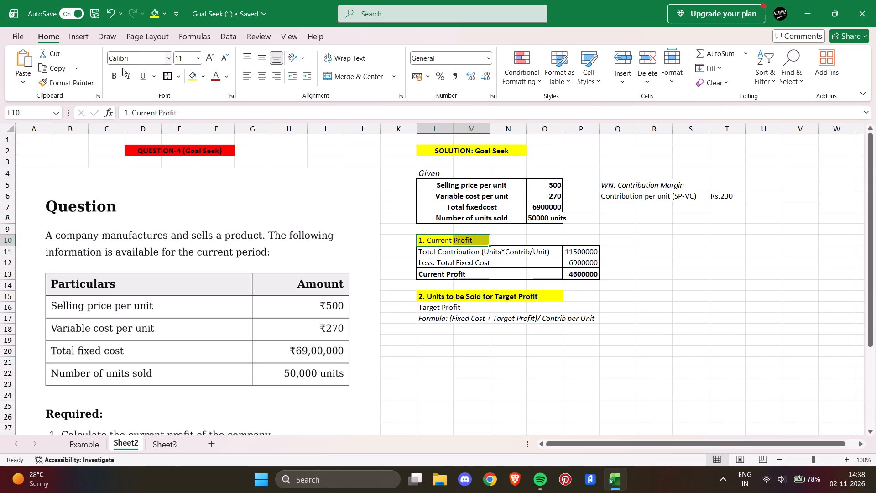
pyautogui.click(113, 74)
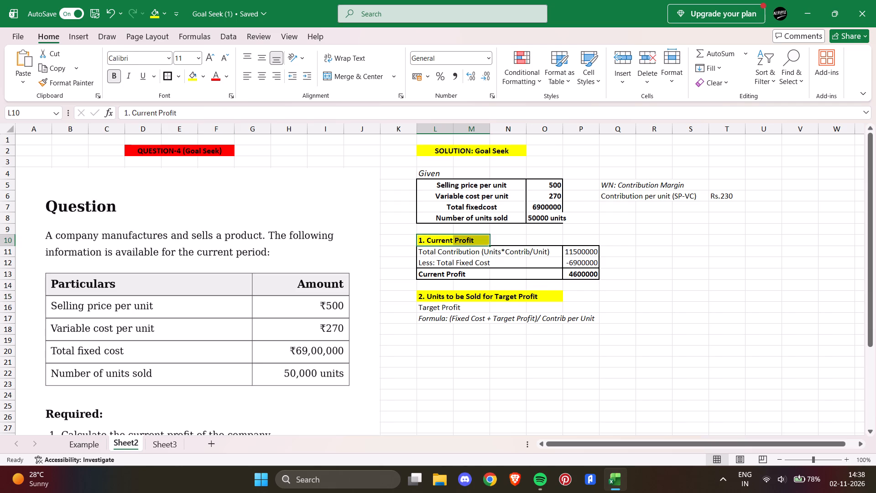
# Enter the label "Target Units Sold" in L18, below the formula note.
pyautogui.click(435, 330)
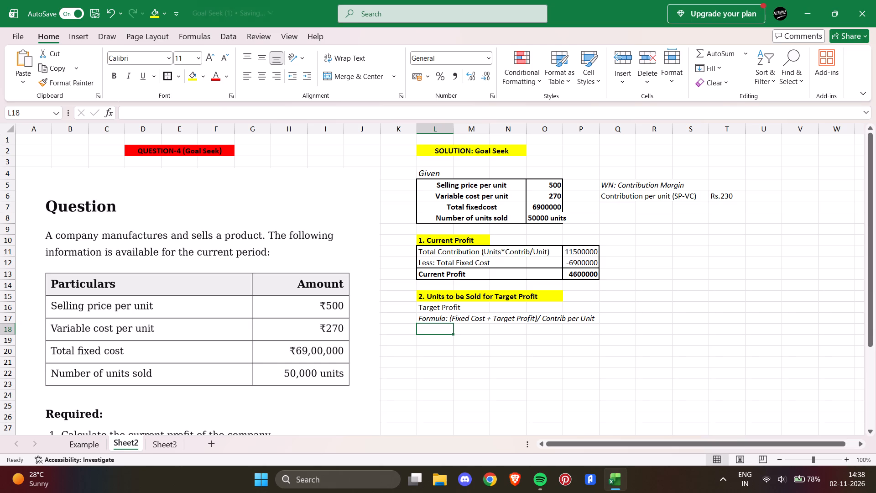
pyautogui.write('arget')
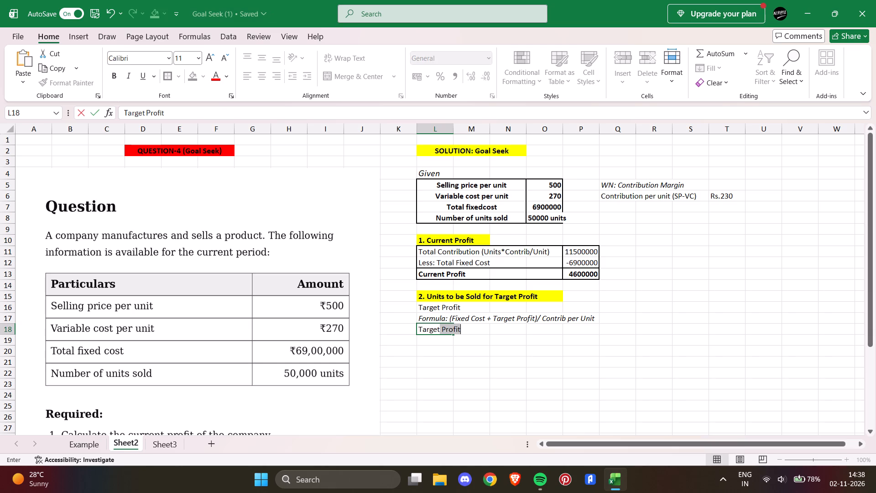
pyautogui.press('space')
pyautogui.write('units')
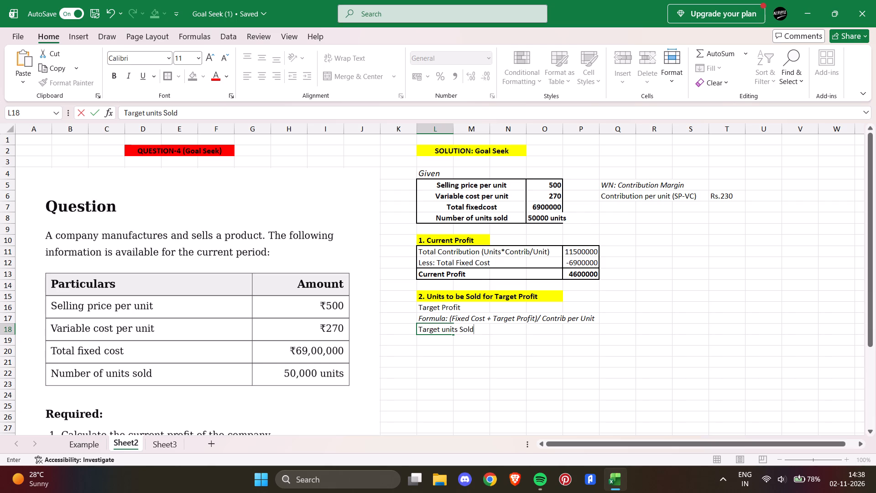
pyautogui.click(448, 331)
pyautogui.press('BackSpace')
pyautogui.press('Return')
pyautogui.press('\\')
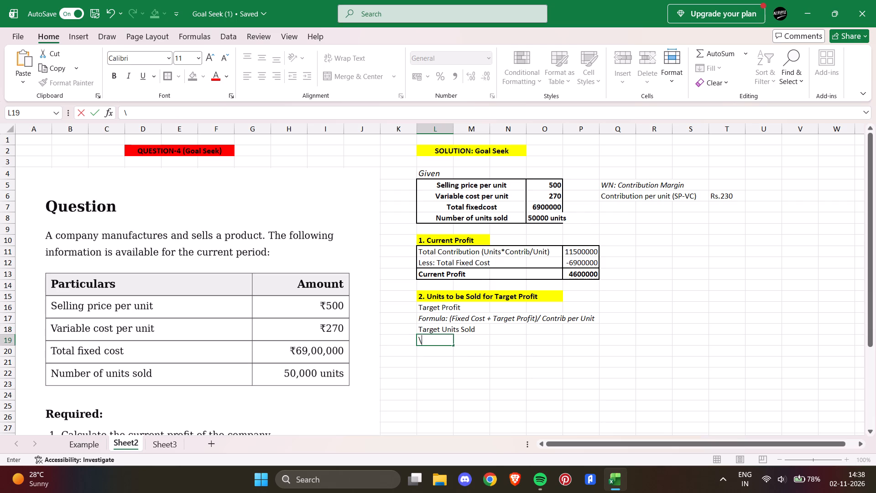
pyautogui.press('BackSpace')
# Enter 9200000 in Q16 as the target profit amount.
pyautogui.click(616, 307)
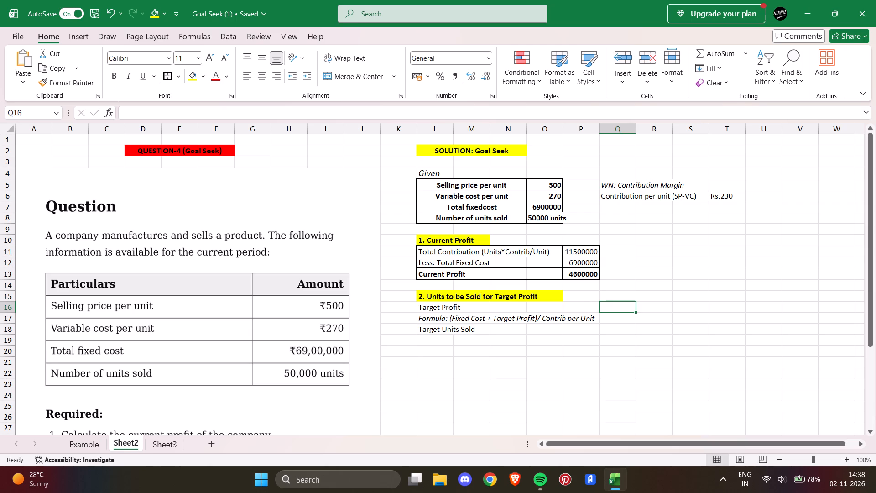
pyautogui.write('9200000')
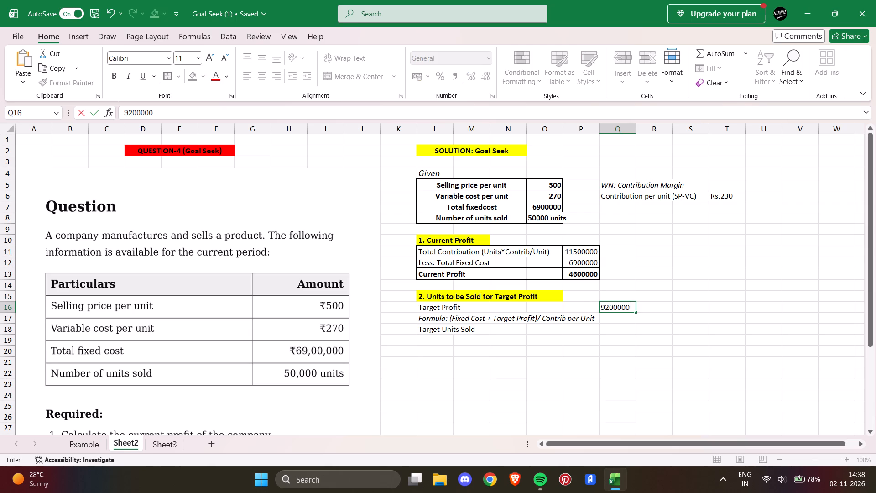
# Enter "70000 units" in Q18 as the target units sold.
pyautogui.click(609, 329)
pyautogui.write('7000')
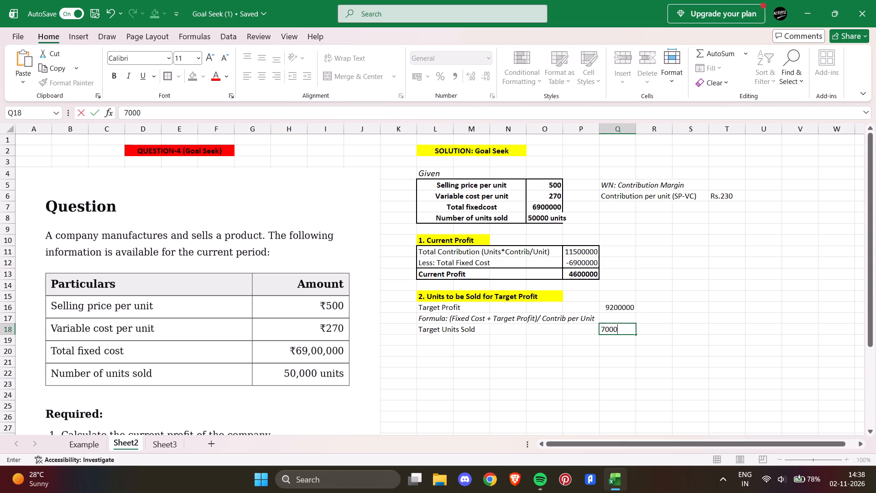
pyautogui.press('0')
pyautogui.press('space')
pyautogui.press('BackSpace')
pyautogui.press('BackSpace')
pyautogui.press('s')
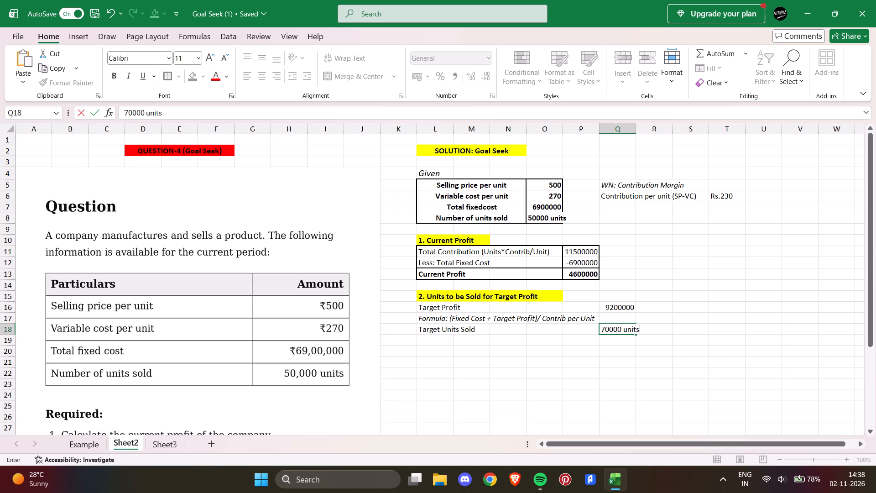
# Apply an outside border around the target profit table, L16:Q18.
pyautogui.moveTo(424, 304); pyautogui.dragTo(618, 324)
pyautogui.click(168, 74)
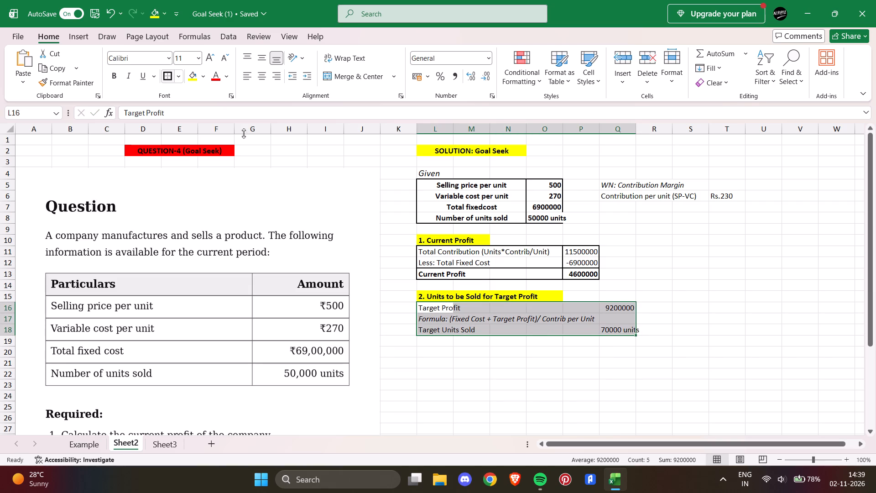
# Set the font size of the "70000 units" value in Q18 to 10.
pyautogui.click(624, 330)
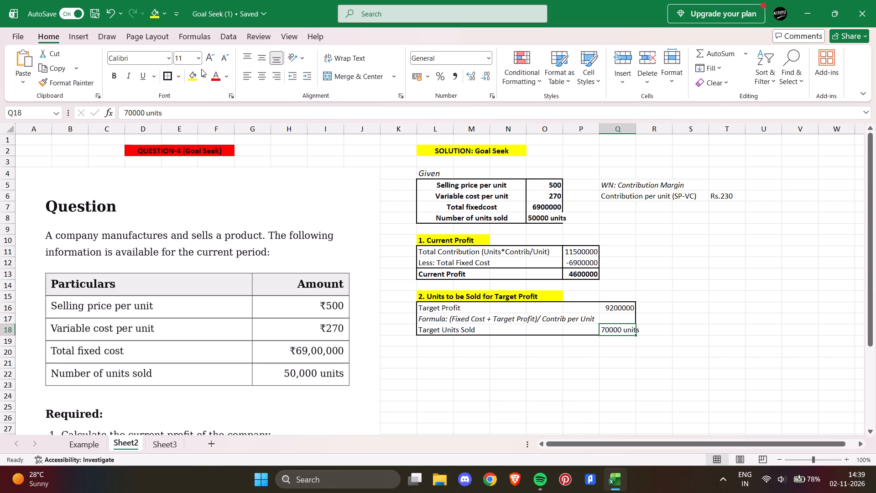
pyautogui.click(200, 57)
pyautogui.click(191, 101)
pyautogui.click(646, 348)
# Apply an outside border around the label block L16:P18 to separate it from the value column.
pyautogui.moveTo(427, 311); pyautogui.dragTo(537, 323)
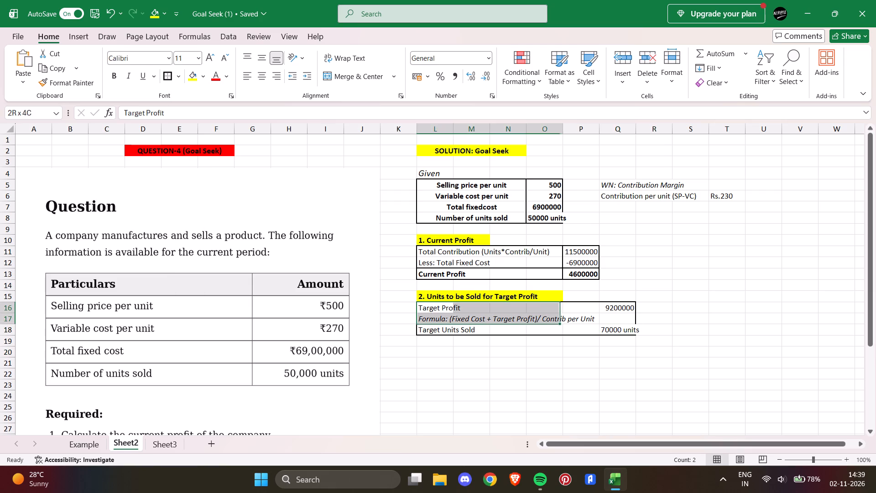
pyautogui.moveTo(537, 323); pyautogui.dragTo(580, 332)
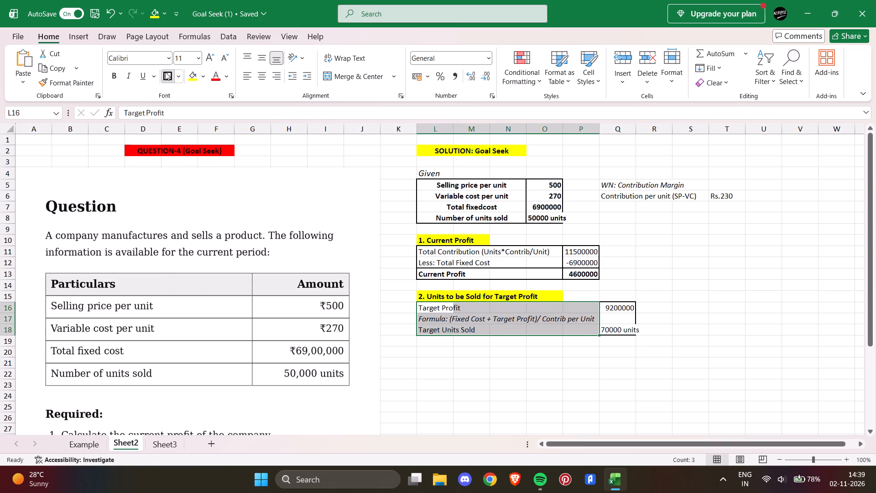
pyautogui.click(165, 72)
pyautogui.click(491, 360)
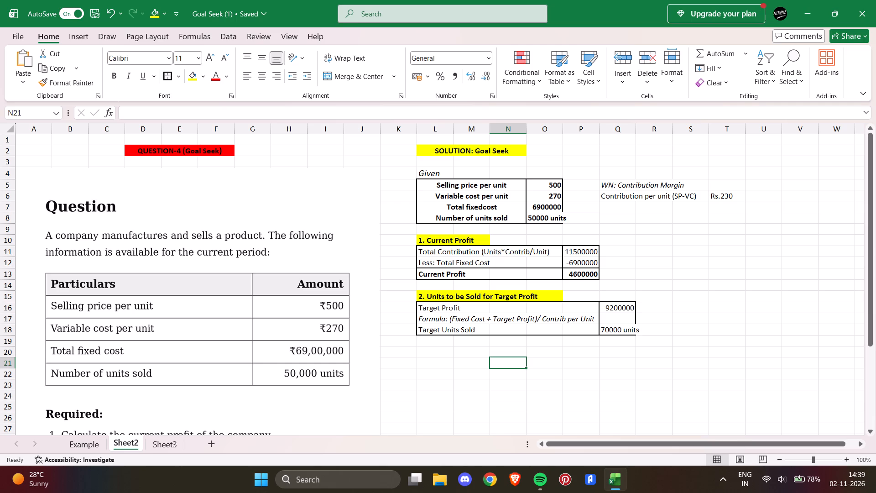
# Give the Target Units Sold row, L18:Q18, an outside border and bold text.
pyautogui.moveTo(422, 328); pyautogui.dragTo(603, 330)
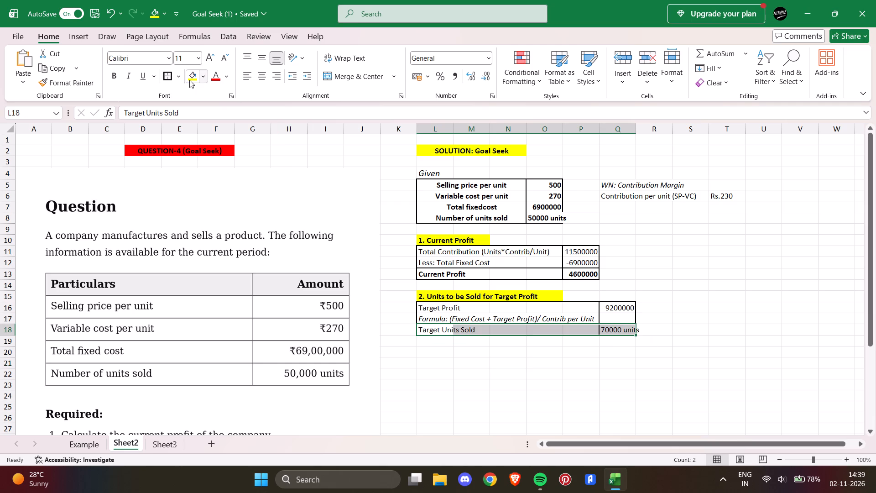
pyautogui.click(171, 78)
pyautogui.click(116, 73)
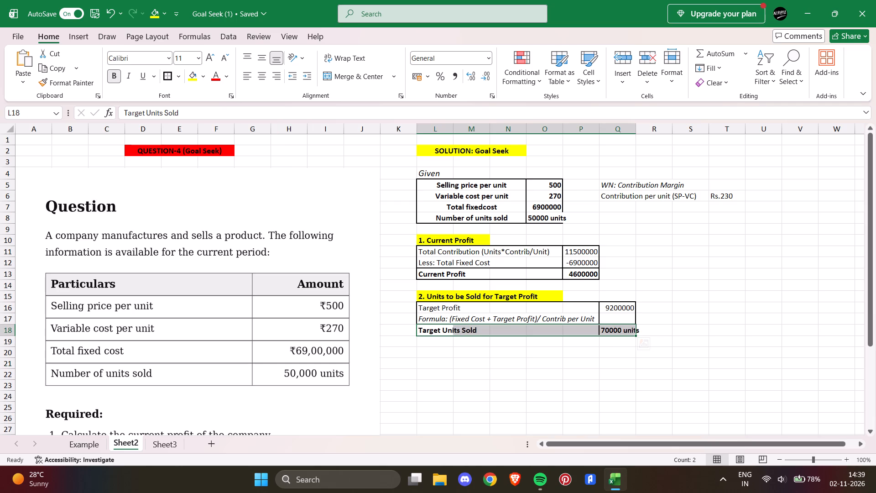
# Enter the section heading "3. Break-Even Point (Units)" in L20.
pyautogui.click(425, 351)
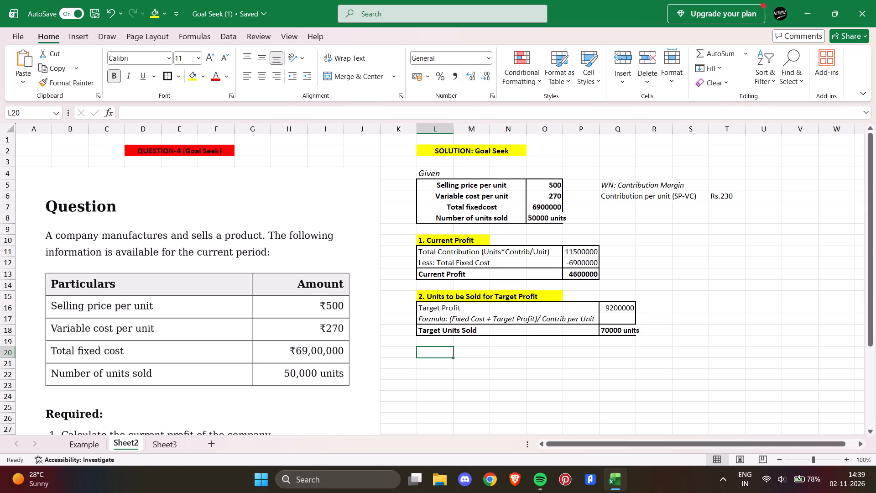
pyautogui.write('3.')
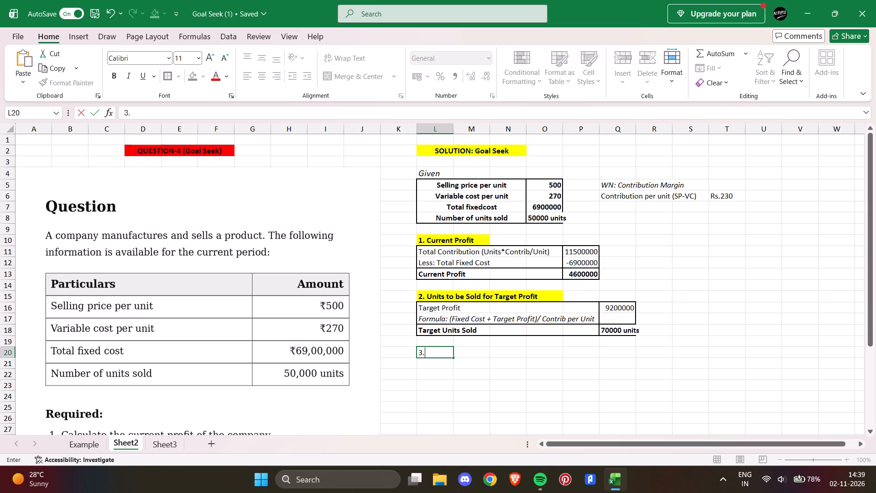
pyautogui.press('space')
pyautogui.press('b')
pyautogui.press('=')
pyautogui.press('BackSpace')
pyautogui.press('BackSpace')
pyautogui.press('-')
pyautogui.write('ven')
pyautogui.press('space')
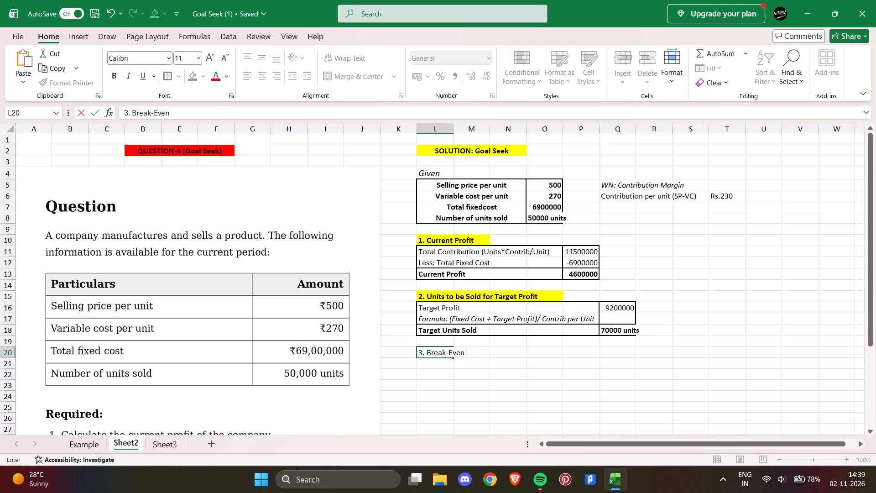
pyautogui.write('oint')
pyautogui.press('space')
pyautogui.write('(')
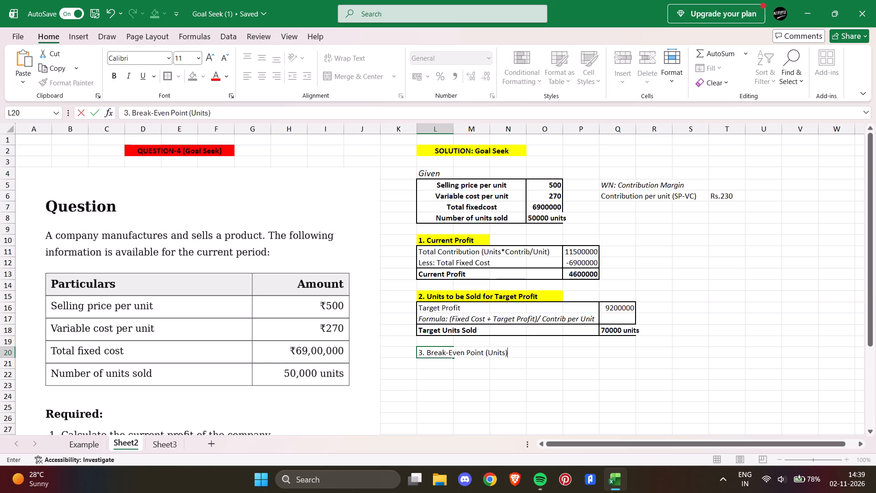
pyautogui.press('Return')
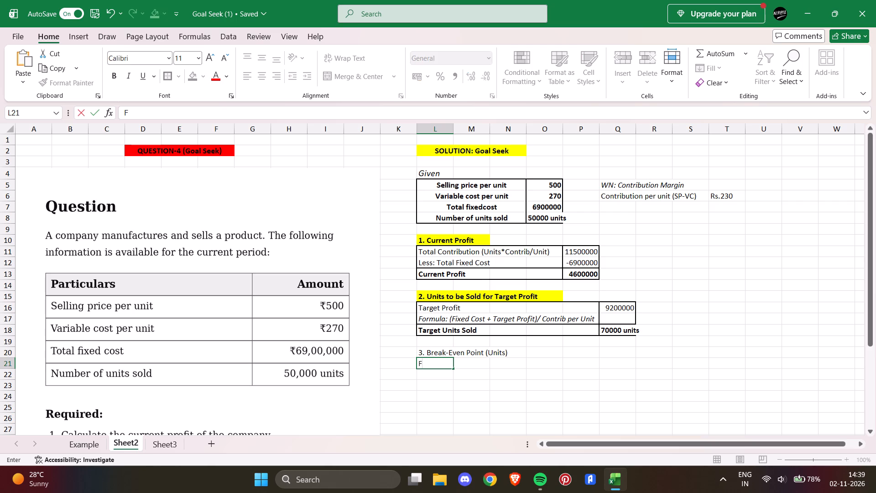
# Enter the label "Formula: Fixed Cost/ Contrib per Unit" in L21, below the break-even heading.
pyautogui.write('ORMULA')
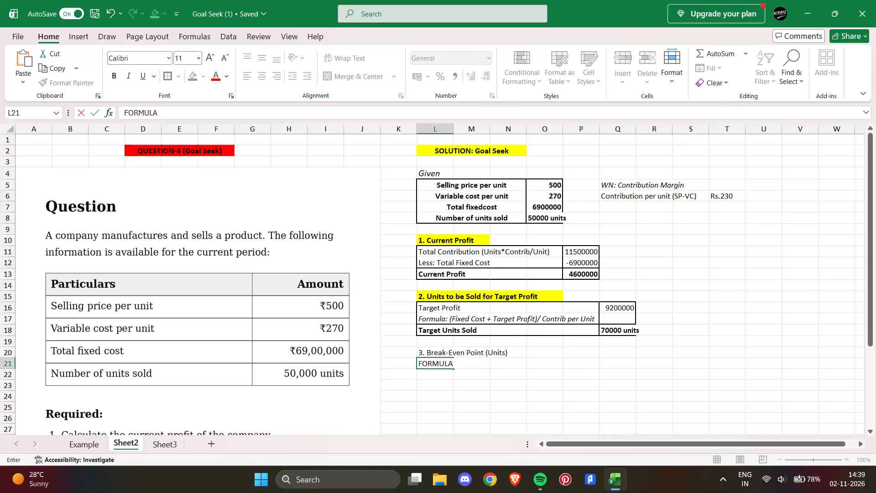
pyautogui.press('BackSpace')
pyautogui.press('BackSpace')
pyautogui.press('BackSpace')
pyautogui.press('BackSpace')
pyautogui.press('BackSpace')
pyautogui.press('BackSpace')
pyautogui.write('ot')
pyautogui.press('BackSpace')
pyautogui.write('rmula')
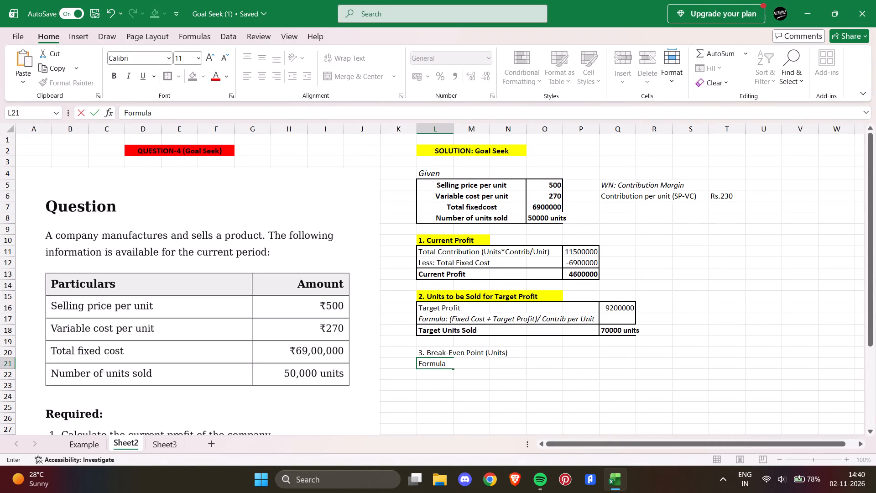
pyautogui.press(';')
pyautogui.press('BackSpace')
pyautogui.press(';')
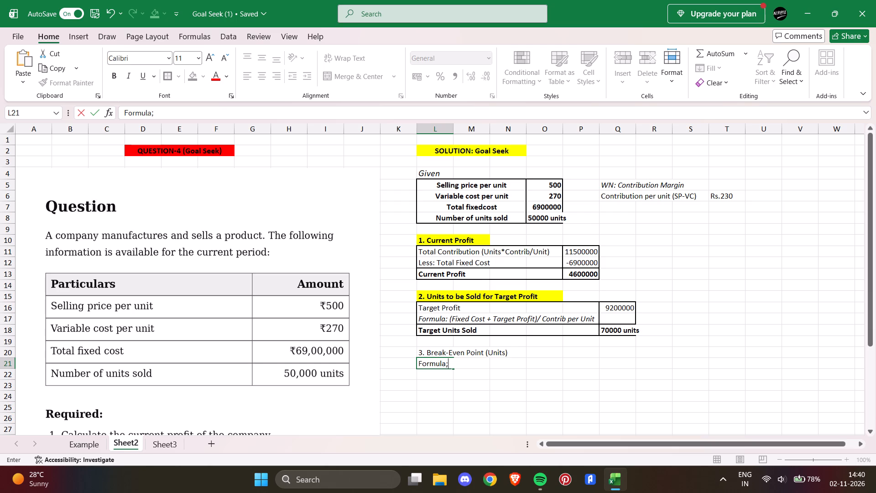
pyautogui.press('BackSpace')
pyautogui.write(':')
pyautogui.press('space')
pyautogui.press('/')
pyautogui.press('space')
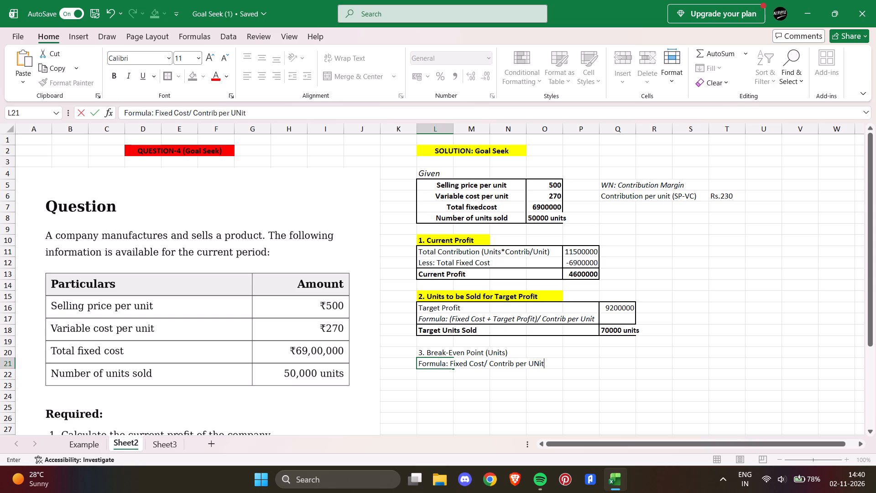
pyautogui.press('BackSpace')
pyautogui.press('BackSpace')
pyautogui.press('BackSpace')
pyautogui.write('nit')
pyautogui.click(432, 373)
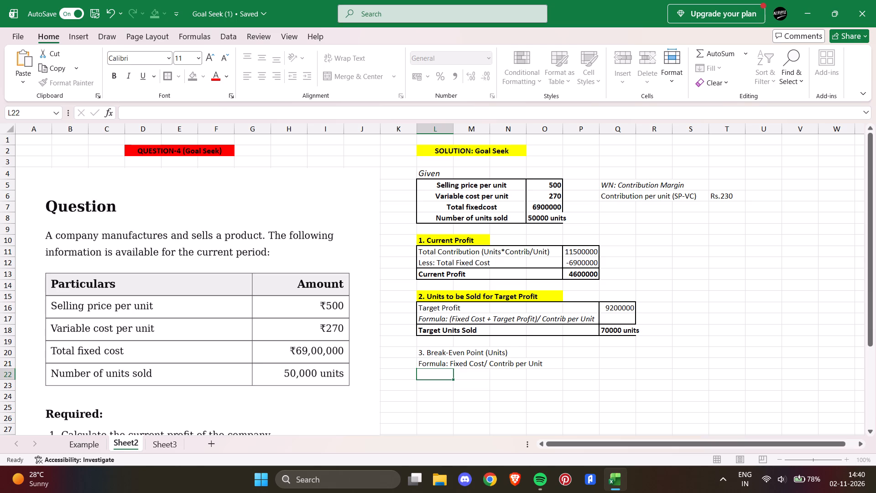
# Copy the heading text from L20 into L22 and shorten it to "Break-Even (Units)".
pyautogui.click(434, 352)
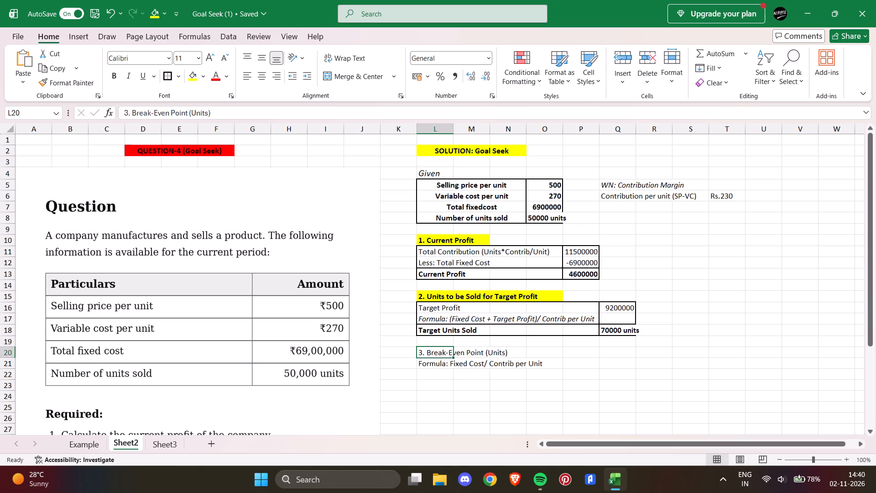
pyautogui.moveTo(219, 110); pyautogui.dragTo(123, 118)
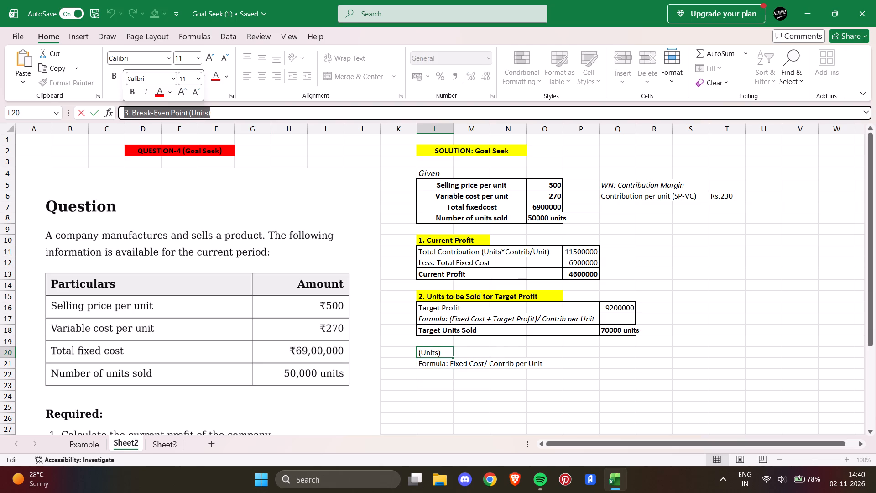
pyautogui.hotkey('ctrl', 'c')
pyautogui.click(442, 373)
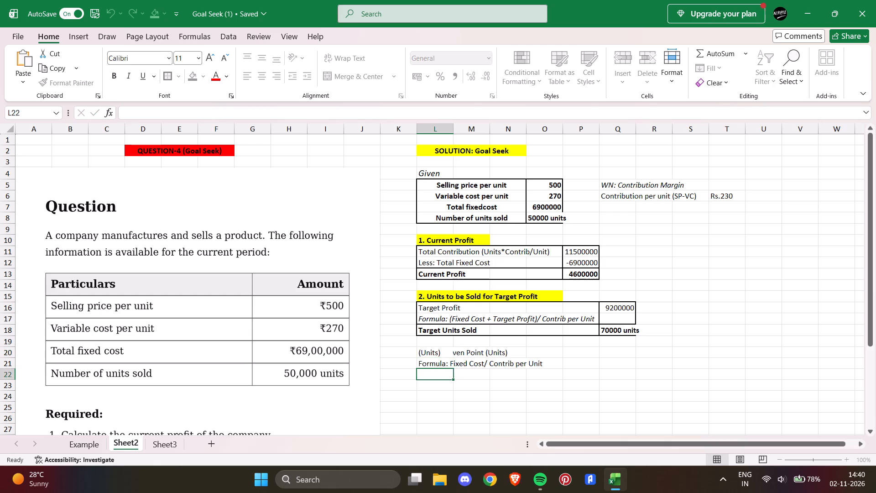
pyautogui.hotkey('ctrl', 'v')
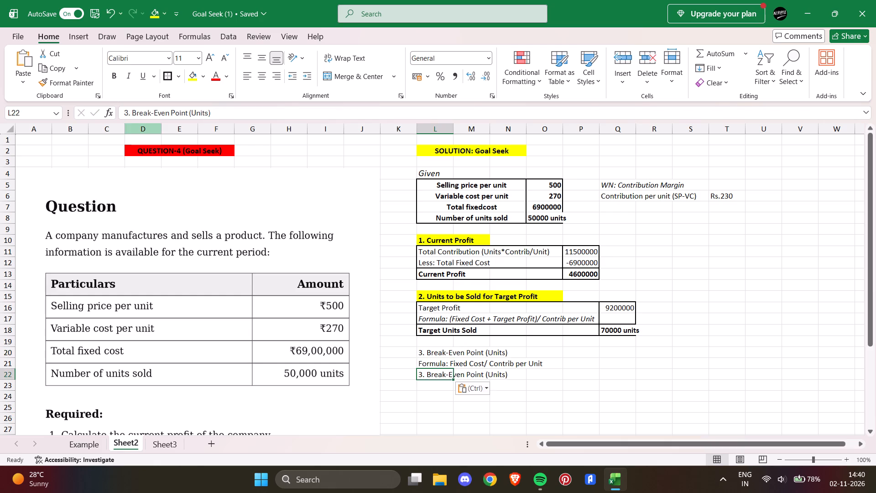
pyautogui.click(130, 114)
pyautogui.press('BackSpace')
pyautogui.press('BackSpace')
pyautogui.press('BackSpace')
pyautogui.press('BackSpace')
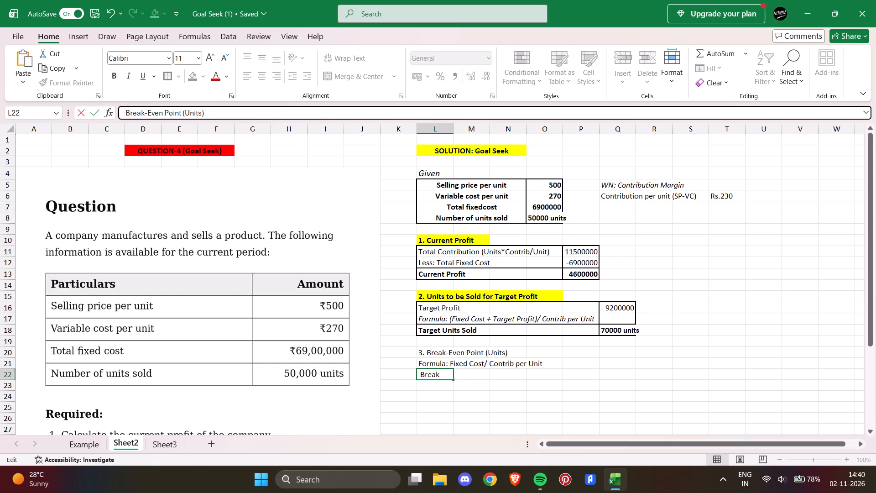
pyautogui.click(184, 111)
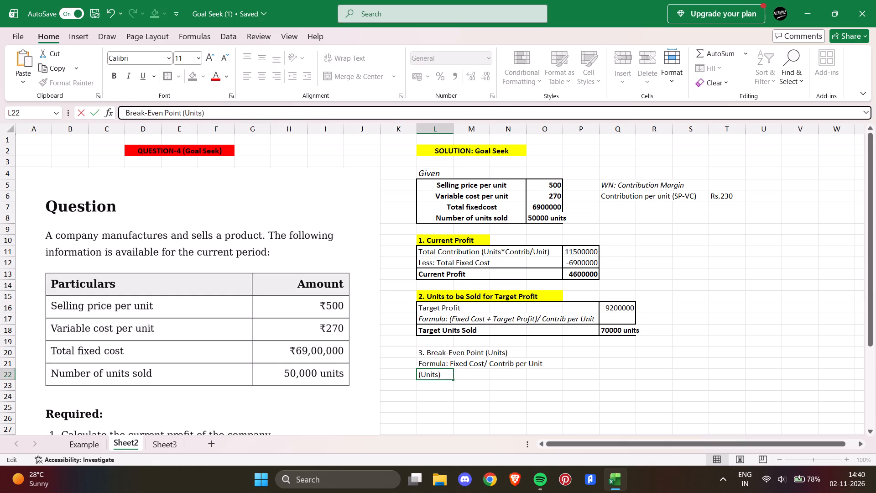
pyautogui.click(182, 110)
pyautogui.press('BackSpace')
pyautogui.press('BackSpace')
pyautogui.press('BackSpace')
pyautogui.press('BackSpace')
pyautogui.press('BackSpace')
pyautogui.press('BackSpace')
pyautogui.press('BackSpace')
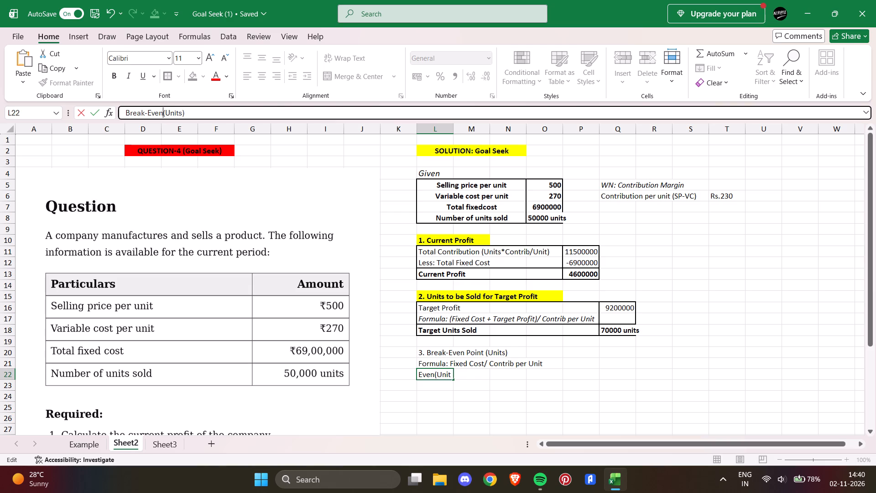
pyautogui.press('space')
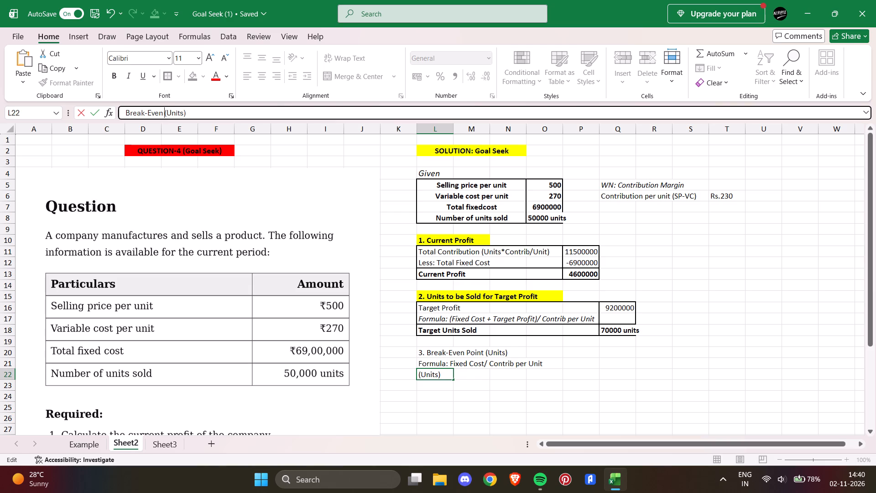
pyautogui.click(435, 382)
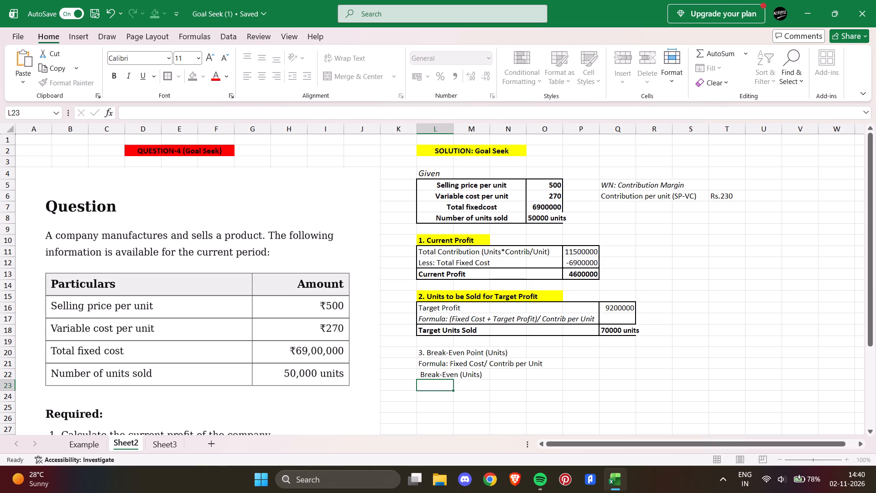
# Italicize the break-even formula label in L21:O21.
pyautogui.moveTo(422, 362); pyautogui.dragTo(530, 363)
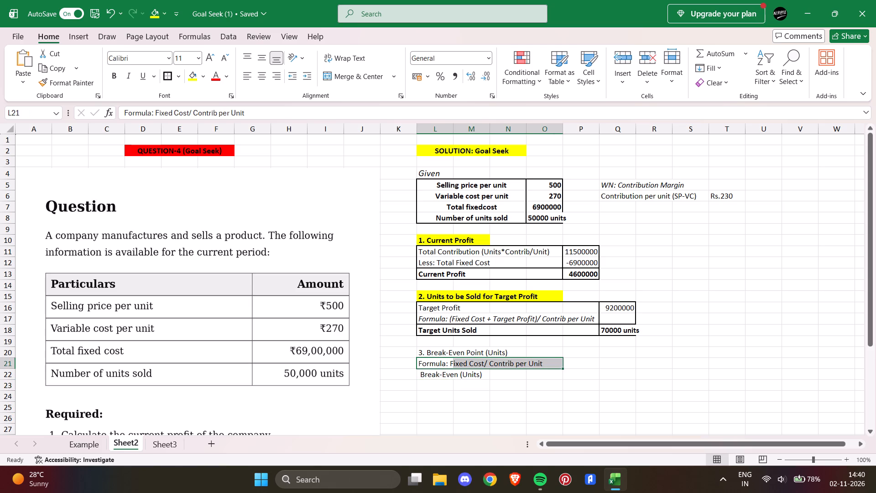
pyautogui.click(130, 77)
pyautogui.click(645, 385)
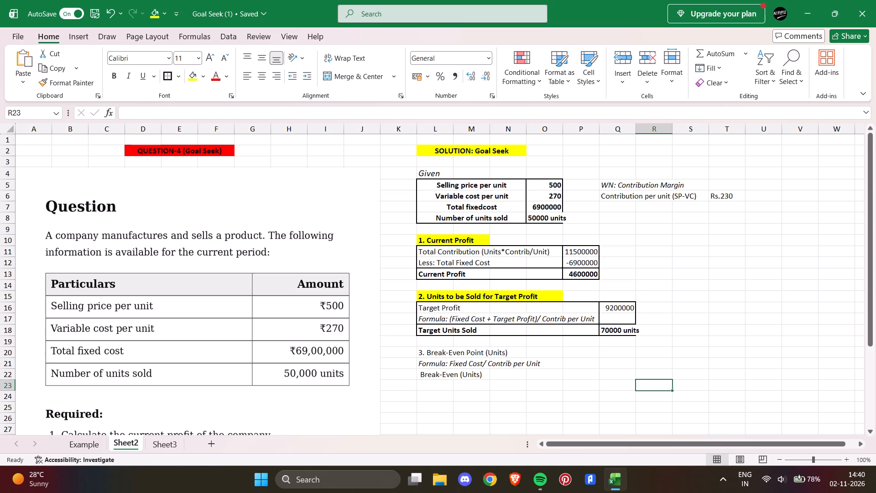
# Enter "30000 units" in Q22 as the break-even value.
pyautogui.click(587, 375)
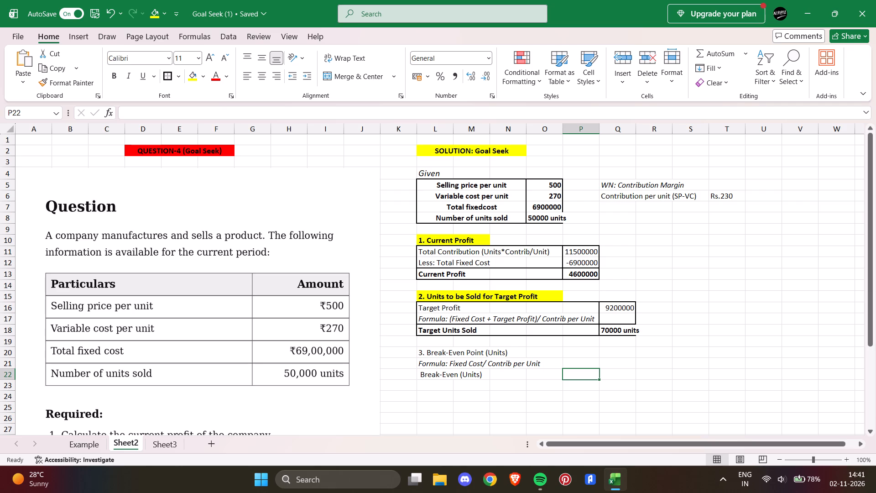
pyautogui.click(613, 355)
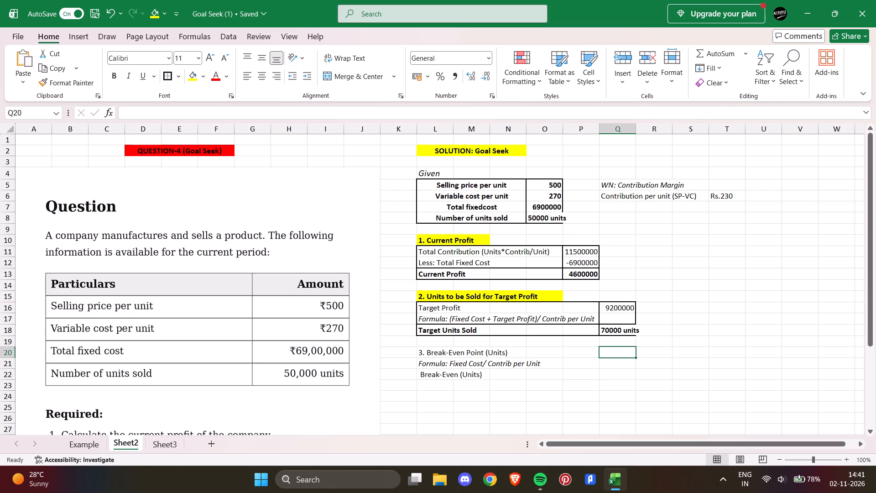
pyautogui.click(619, 370)
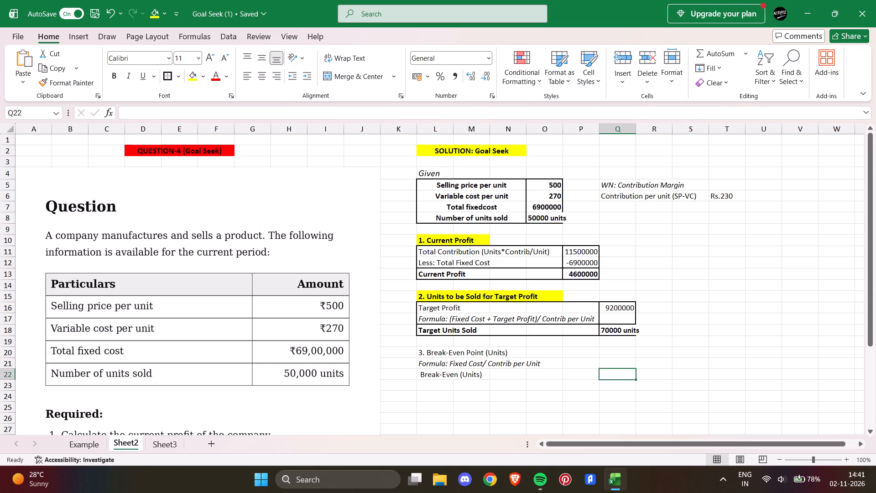
pyautogui.write('30000')
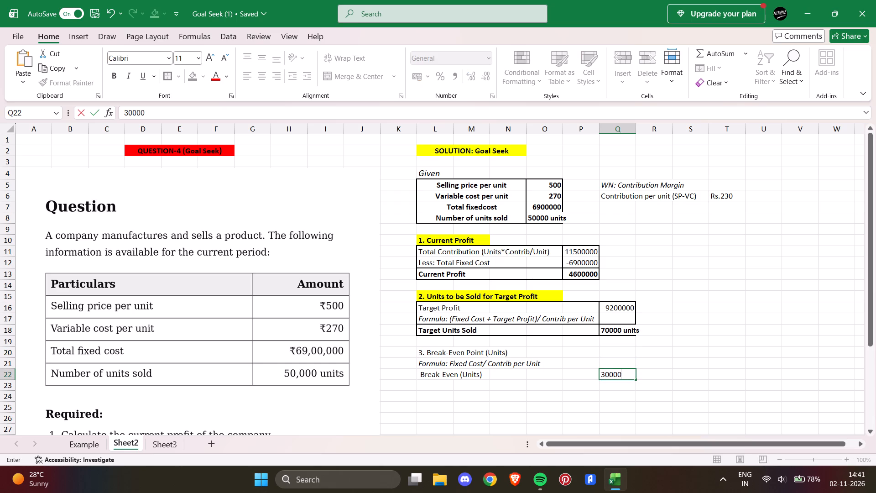
pyautogui.press('space')
pyautogui.write('units')
# Bold the Break-Even (Units) row, L22:Q22, and set the font size of its value in Q22 to 10.
pyautogui.moveTo(419, 375); pyautogui.dragTo(635, 370)
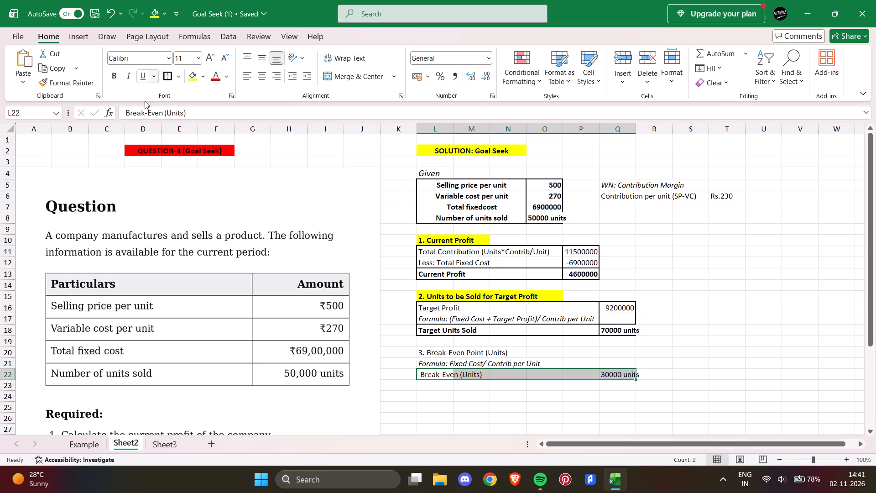
pyautogui.click(114, 74)
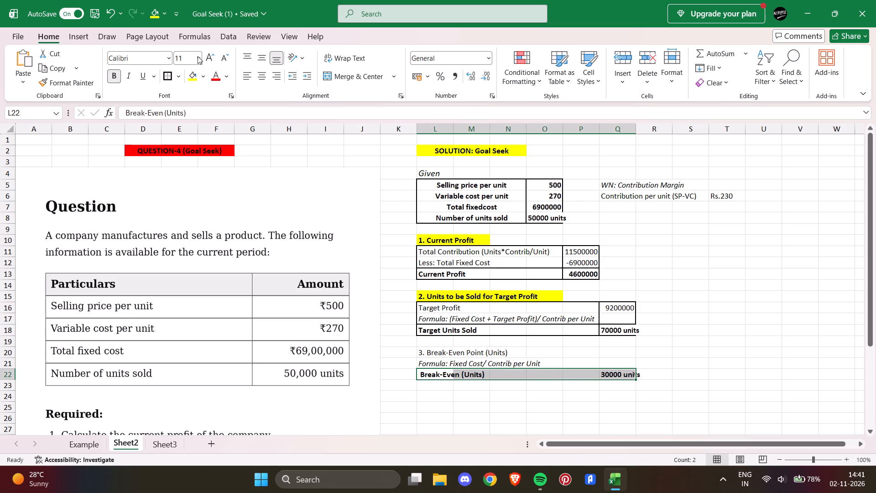
pyautogui.click(621, 376)
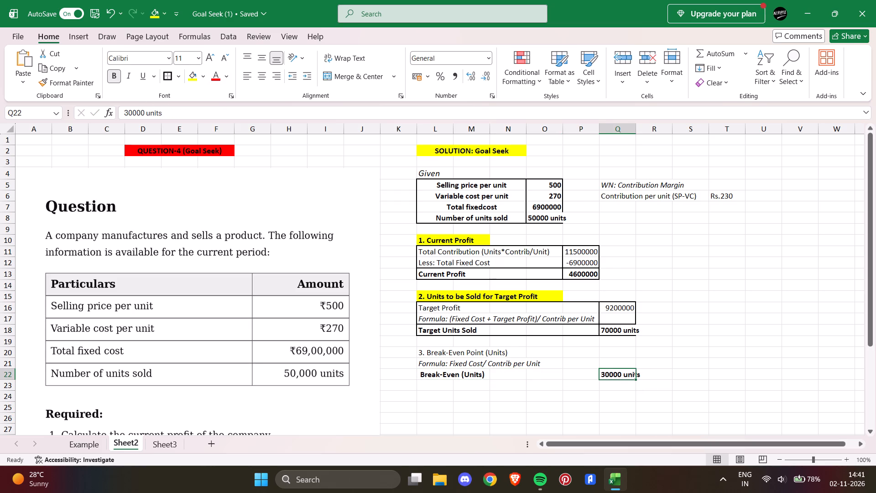
pyautogui.click(196, 58)
pyautogui.click(184, 102)
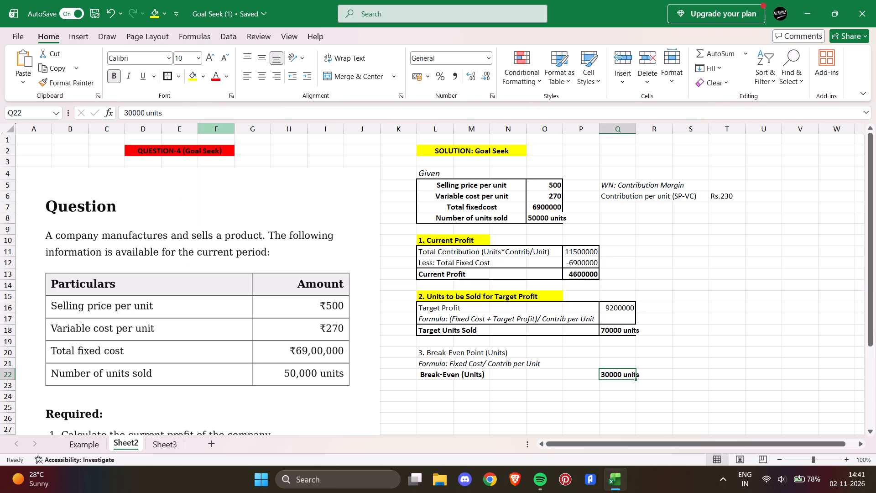
# Apply outside borders around the break-even block L20:Q22 and around its label area L20:P22.
pyautogui.moveTo(424, 350); pyautogui.dragTo(614, 371)
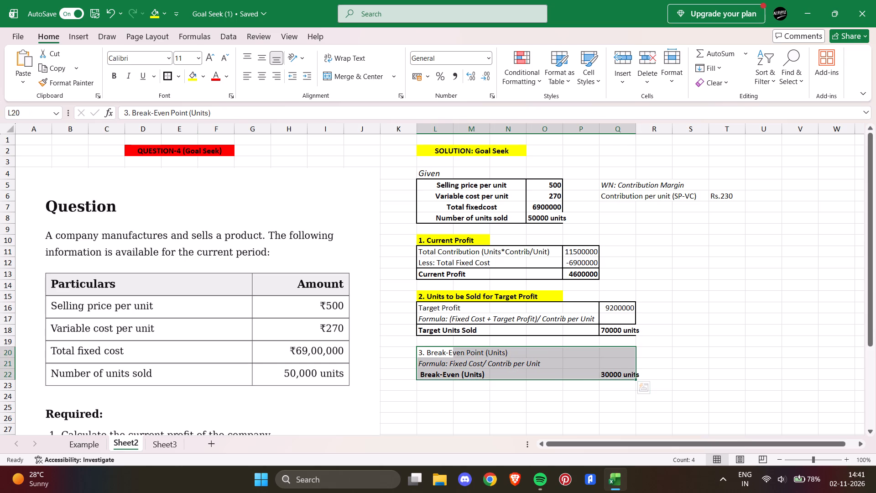
pyautogui.click(162, 79)
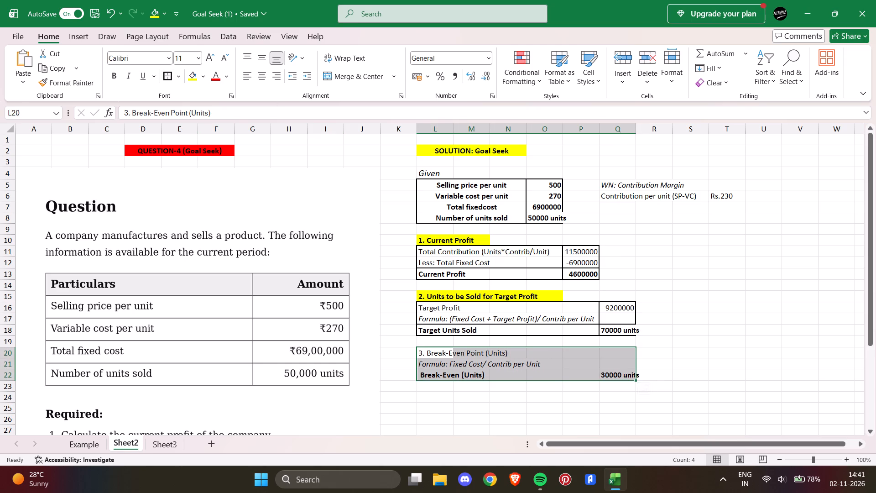
pyautogui.moveTo(427, 352); pyautogui.dragTo(587, 371)
pyautogui.click(166, 75)
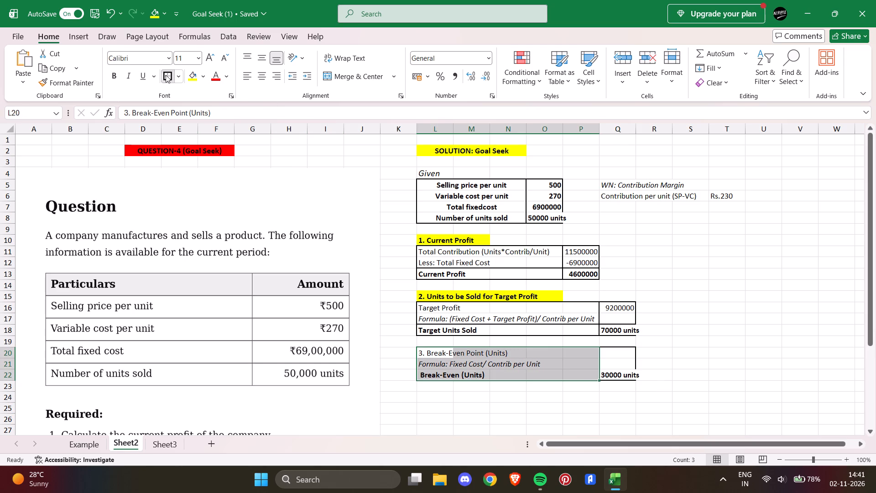
pyautogui.click(693, 318)
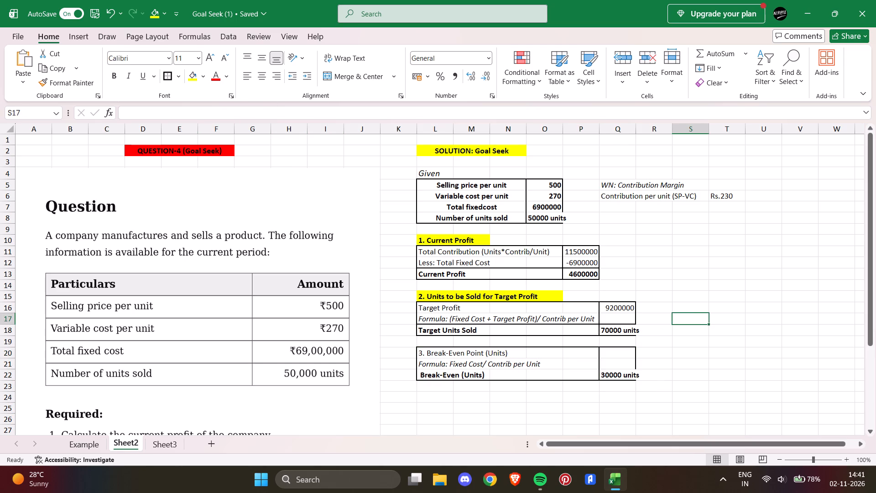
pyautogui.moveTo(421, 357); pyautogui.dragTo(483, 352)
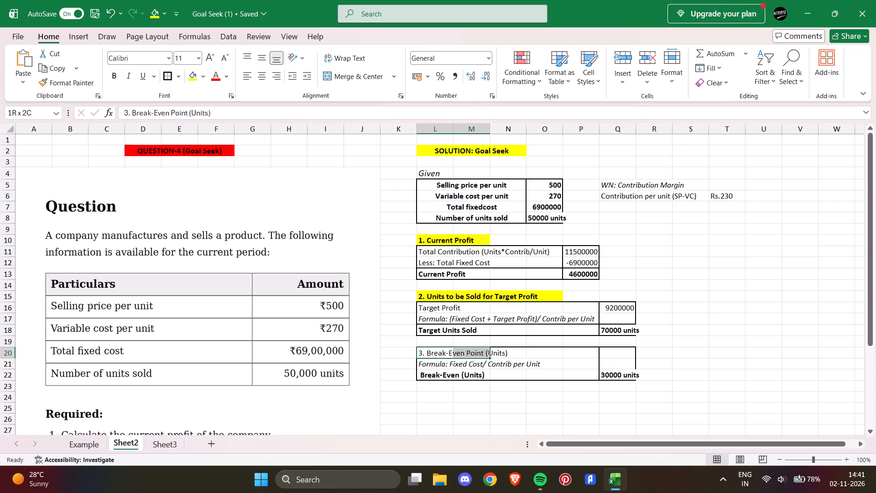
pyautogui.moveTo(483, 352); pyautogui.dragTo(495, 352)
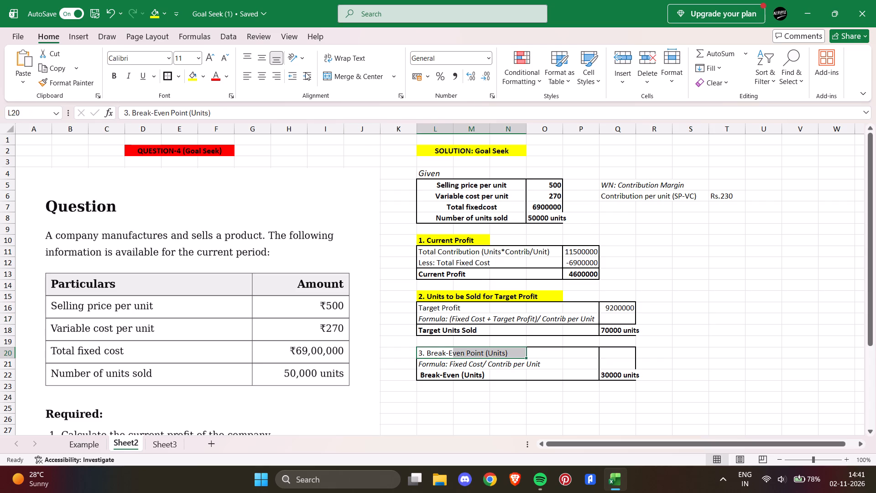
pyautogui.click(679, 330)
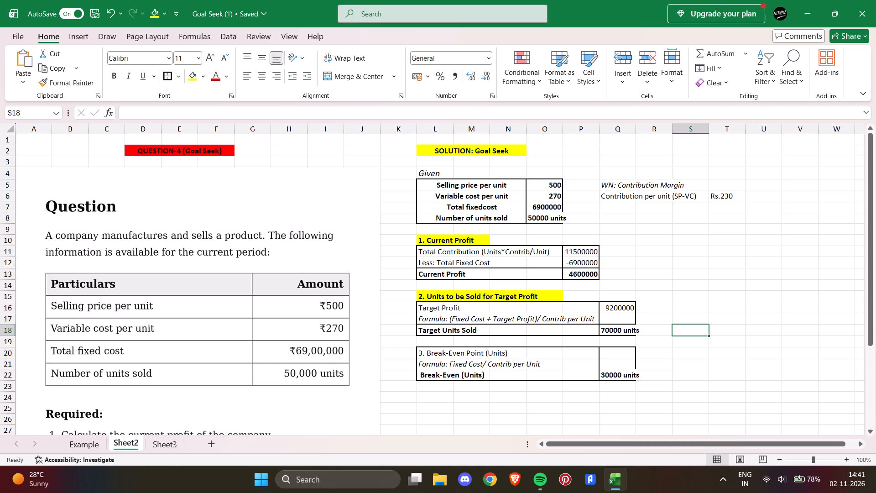
# Apply thick outside borders around the break-even formula and result rows, L21:Q22.
pyautogui.moveTo(420, 357); pyautogui.dragTo(437, 363)
pyautogui.moveTo(418, 361); pyautogui.dragTo(445, 360)
pyautogui.click(542, 427)
pyautogui.moveTo(423, 362); pyautogui.dragTo(606, 373)
pyautogui.click(172, 73)
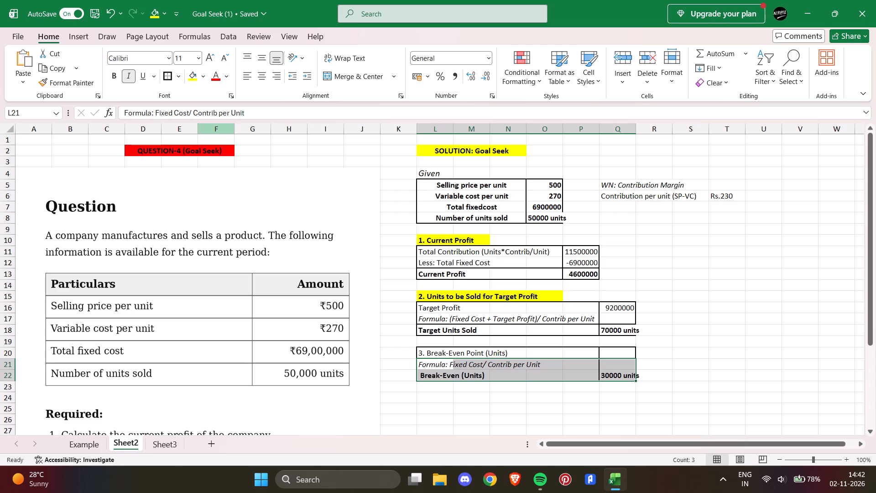
# Remove all borders from the break-even heading row, L20:Q20.
pyautogui.click(674, 355)
pyautogui.moveTo(422, 347); pyautogui.dragTo(458, 347)
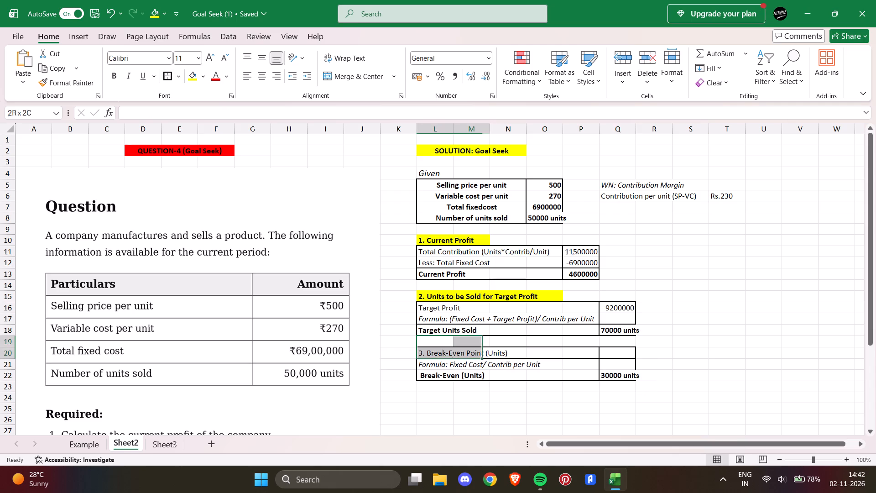
pyautogui.moveTo(458, 347); pyautogui.dragTo(470, 347)
pyautogui.moveTo(427, 352); pyautogui.dragTo(610, 349)
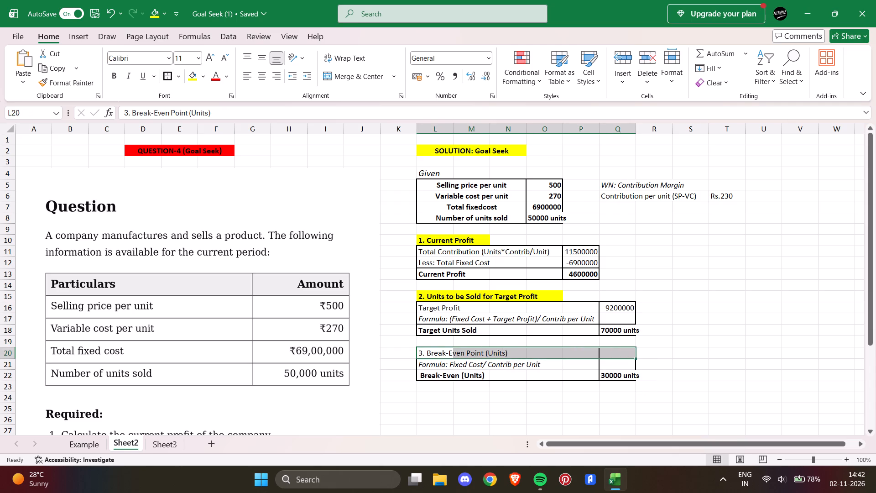
pyautogui.click(180, 74)
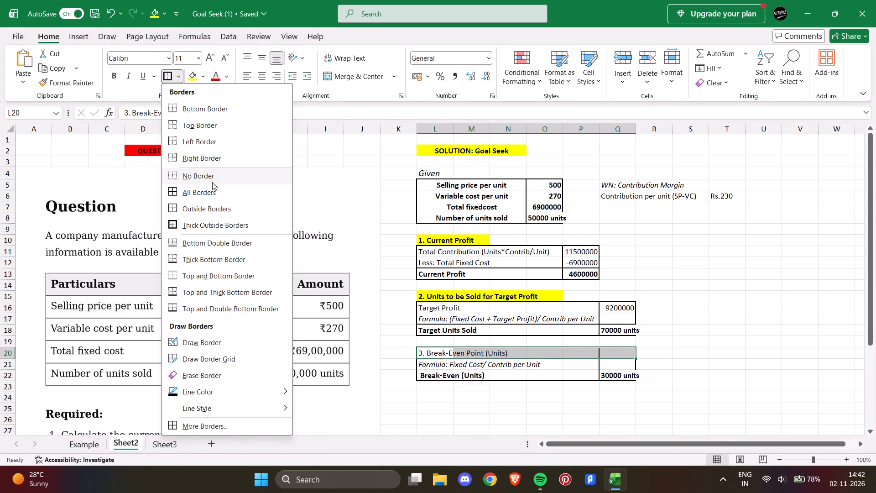
pyautogui.click(212, 177)
# Apply thick outside borders around the break-even formula row, L21:Q21.
pyautogui.click(421, 395)
pyautogui.moveTo(422, 360); pyautogui.dragTo(602, 358)
pyautogui.click(176, 77)
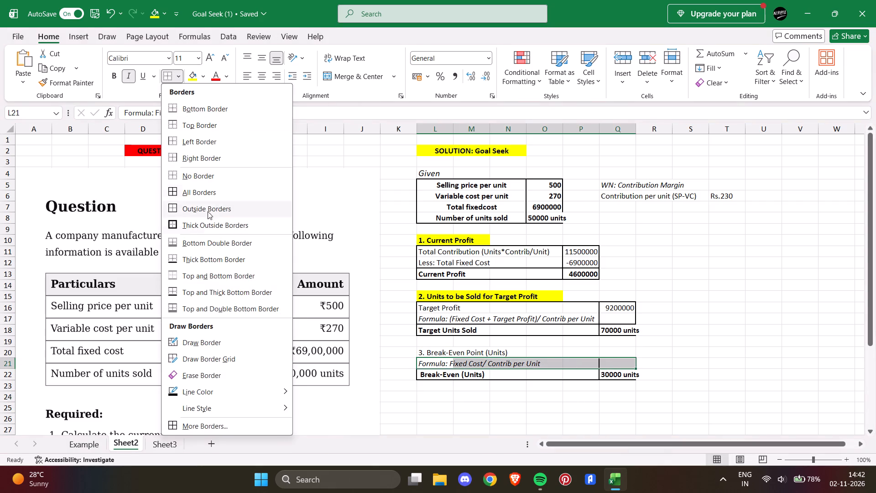
pyautogui.click(210, 220)
pyautogui.click(433, 390)
# Fill the "3. Break-Even Point (Units)" heading, L20:N20, with yellow and make it bold.
pyautogui.moveTo(422, 353); pyautogui.dragTo(462, 352)
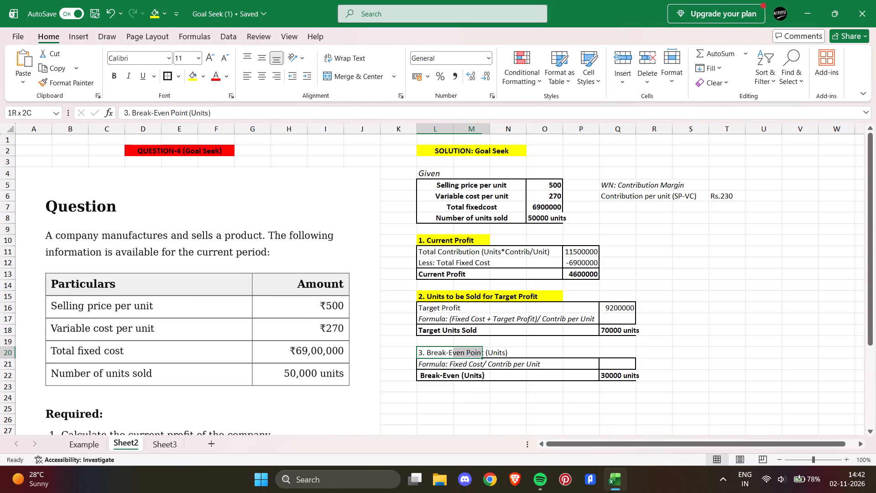
pyautogui.moveTo(462, 352); pyautogui.dragTo(497, 351)
pyautogui.click(193, 79)
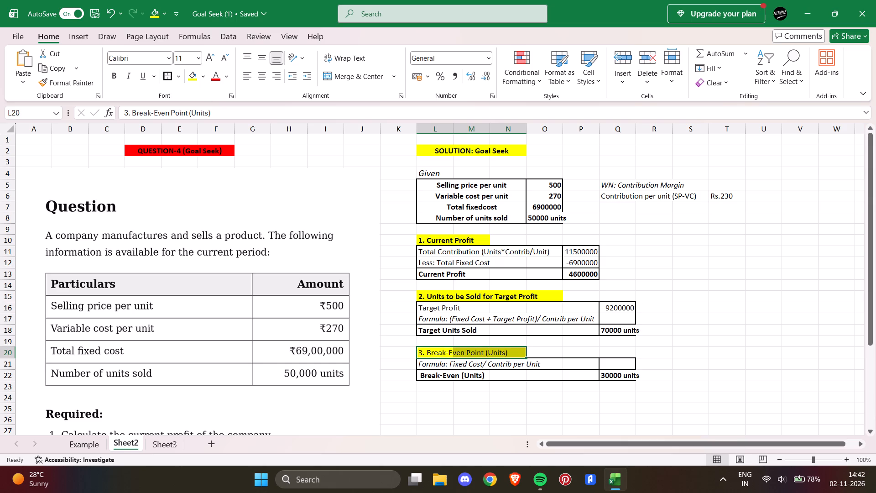
pyautogui.click(115, 75)
pyautogui.click(716, 299)
# Move the Current Profit values from P11:P13 to Q11:Q13.
pyautogui.moveTo(568, 253); pyautogui.dragTo(584, 273)
pyautogui.hotkey('ctrl', 'x')
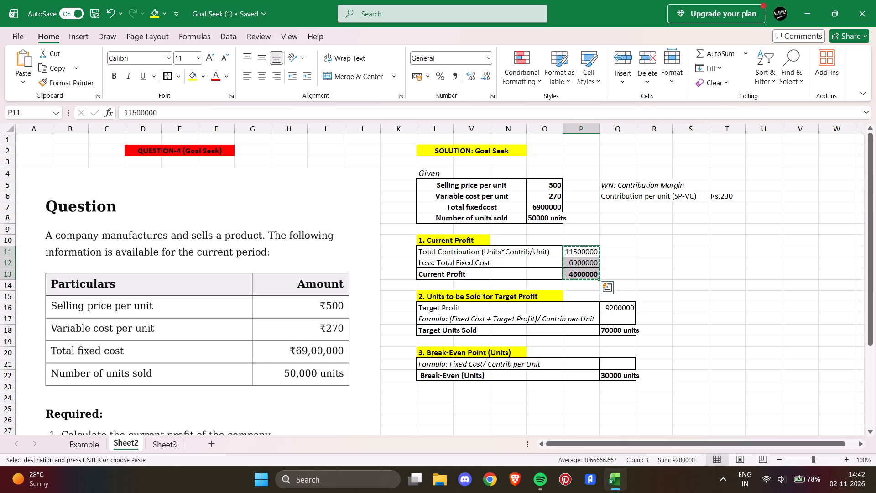
pyautogui.click(613, 248)
pyautogui.moveTo(613, 248); pyautogui.dragTo(623, 274)
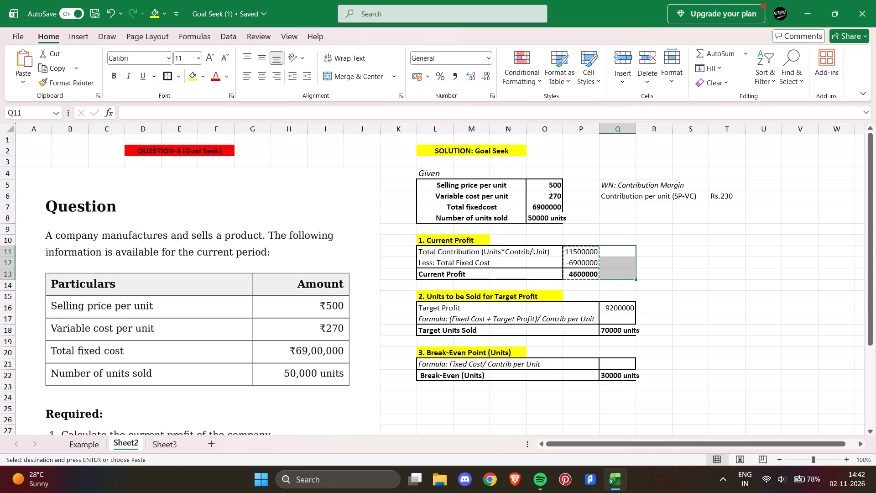
pyautogui.hotkey('ctrl', 'v')
pyautogui.click(667, 264)
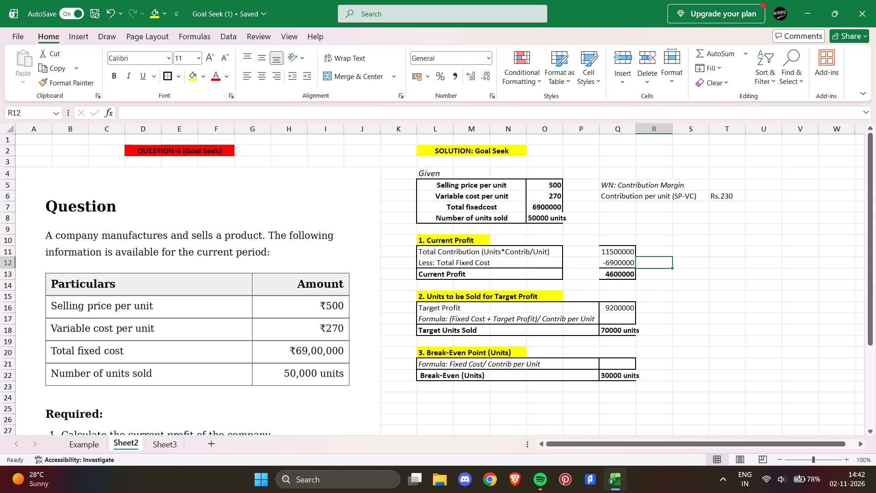
# Move the contribution margin working note from Q5:T6 to the block starting at U5.
pyautogui.moveTo(608, 184); pyautogui.dragTo(612, 186)
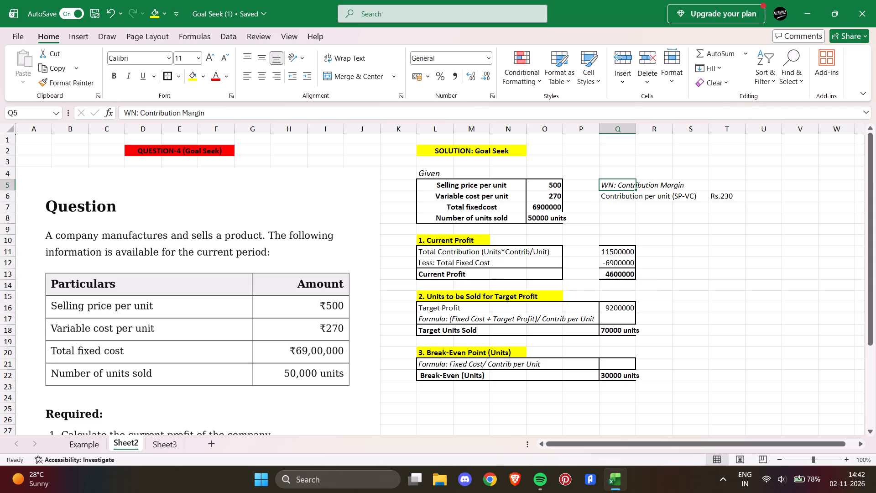
pyautogui.moveTo(612, 186); pyautogui.dragTo(713, 195)
pyautogui.hotkey('ctrl', 'x')
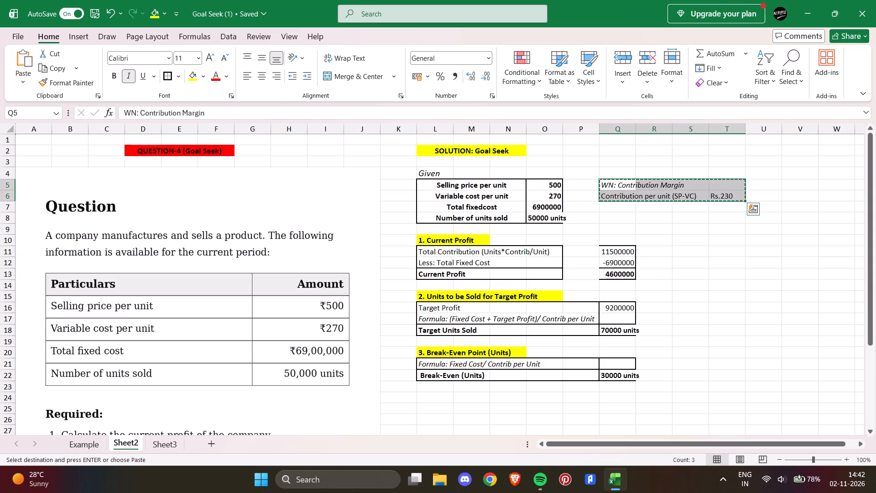
pyautogui.click(763, 185)
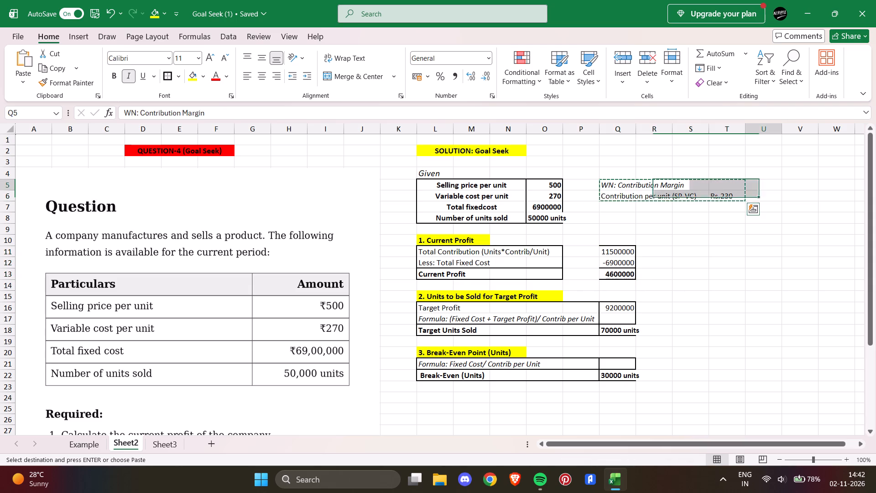
pyautogui.hotkey('ctrl', 'v')
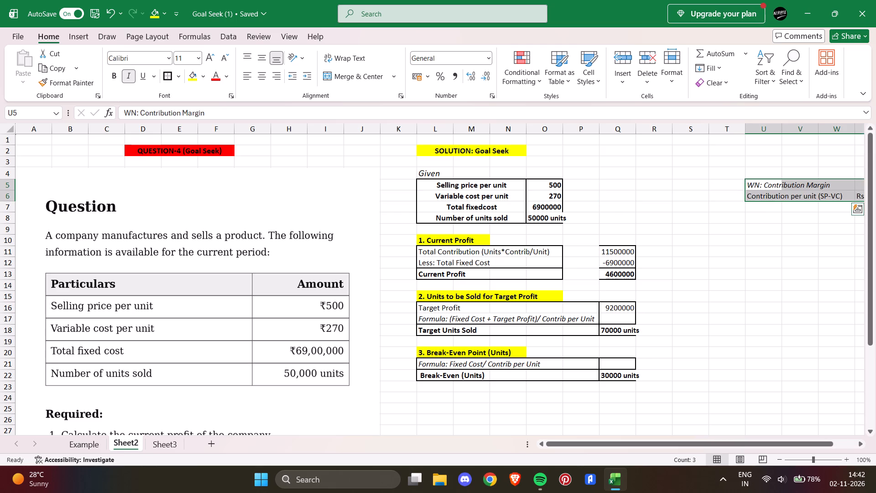
# Move the Given section's values from O5:O8 to Q5:Q8.
pyautogui.moveTo(536, 183); pyautogui.dragTo(551, 215)
pyautogui.hotkey('ctrl', 'x')
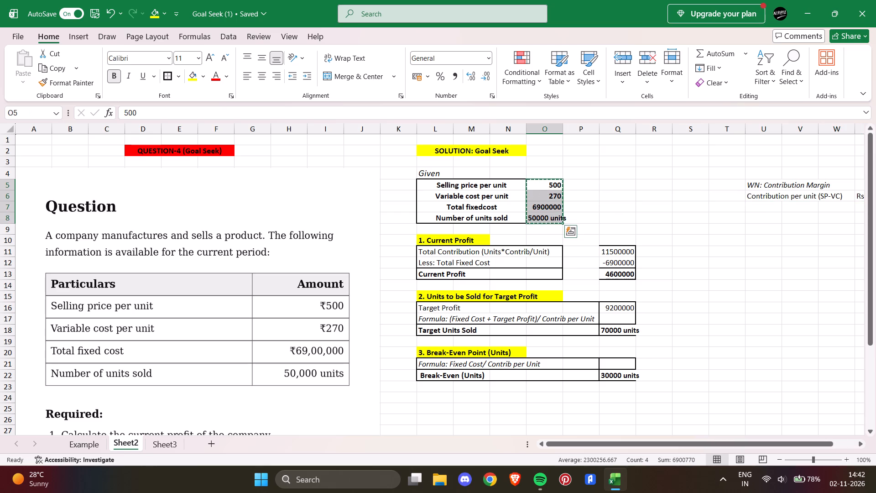
pyautogui.moveTo(609, 184); pyautogui.dragTo(620, 219)
pyautogui.hotkey('ctrl', 'v')
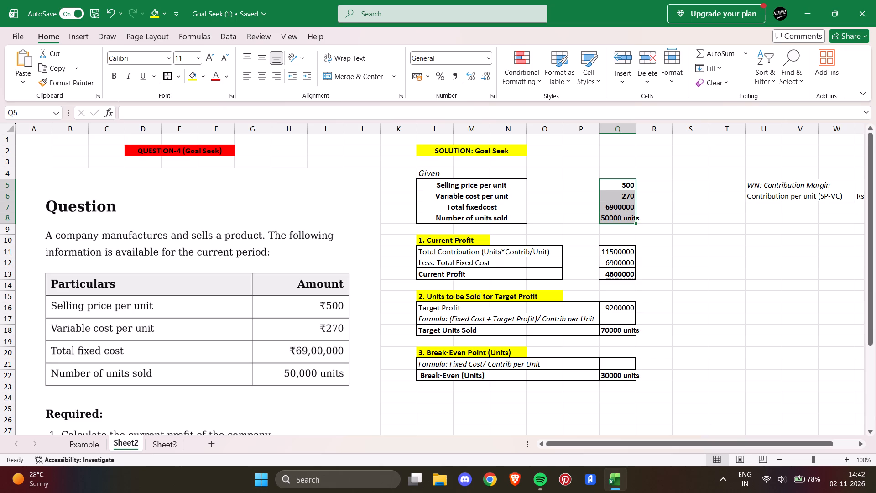
pyautogui.click(644, 203)
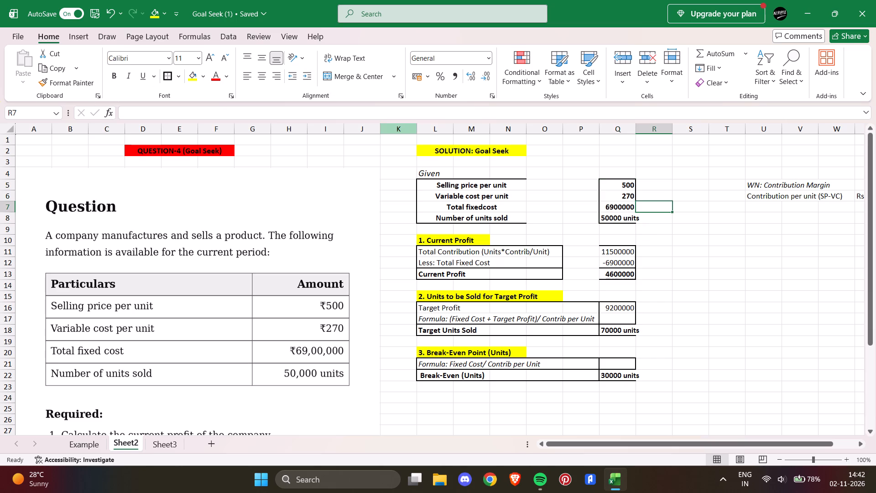
# Apply thick outside borders around the Given section's label area, L5:P8.
pyautogui.moveTo(426, 182); pyautogui.dragTo(587, 218)
pyautogui.click(171, 78)
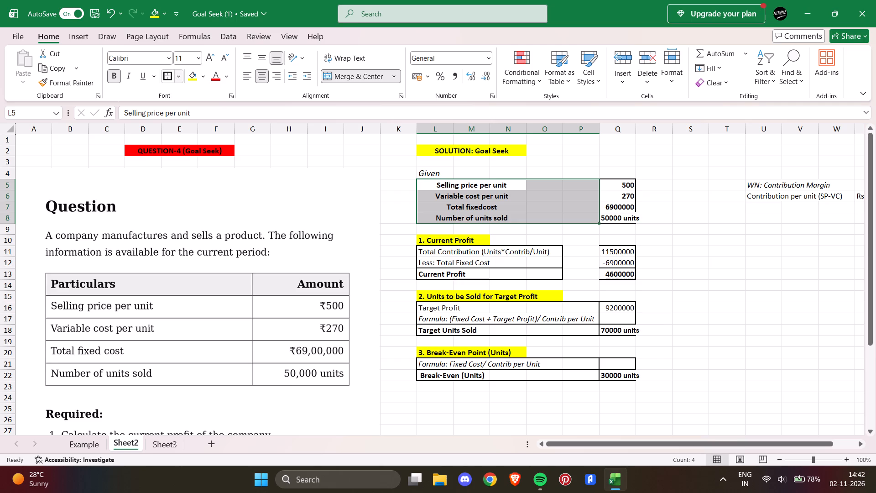
pyautogui.click(702, 234)
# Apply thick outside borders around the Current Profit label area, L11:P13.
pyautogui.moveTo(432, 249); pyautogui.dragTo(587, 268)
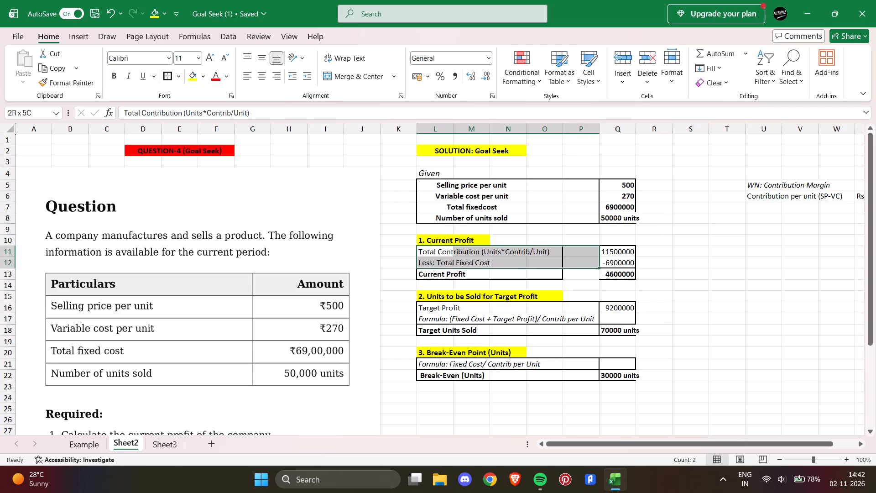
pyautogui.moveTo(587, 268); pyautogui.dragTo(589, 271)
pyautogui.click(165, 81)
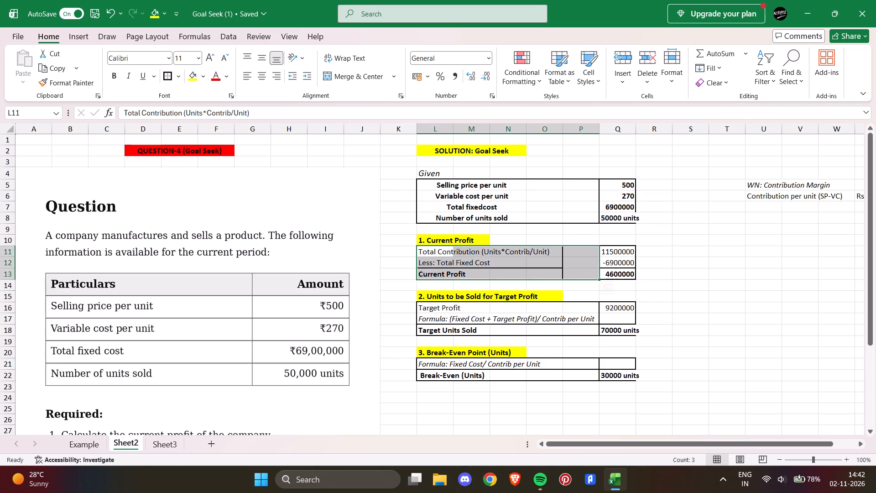
# Remove all borders from L11:O13 in the Current Profit section.
pyautogui.moveTo(434, 254); pyautogui.dragTo(538, 273)
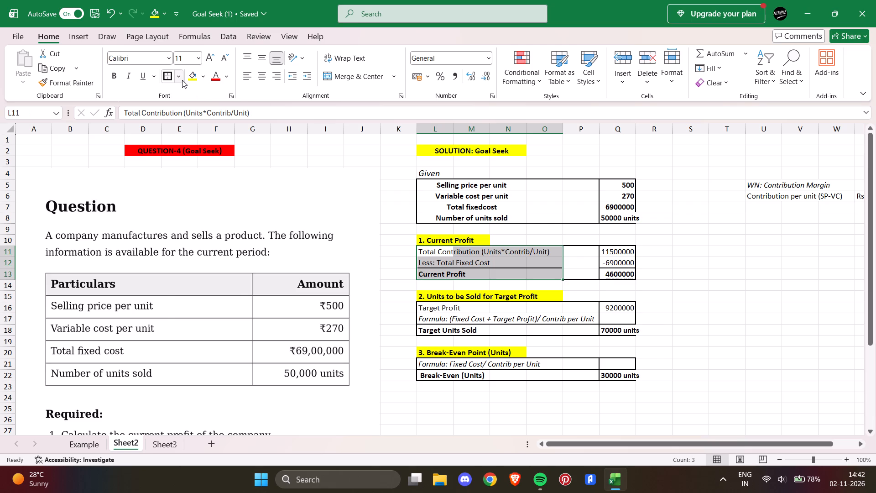
pyautogui.click(179, 79)
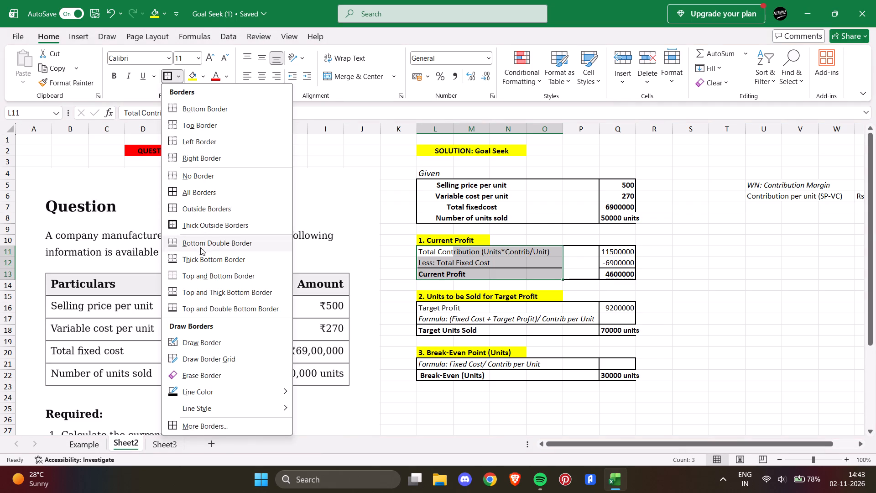
pyautogui.click(207, 173)
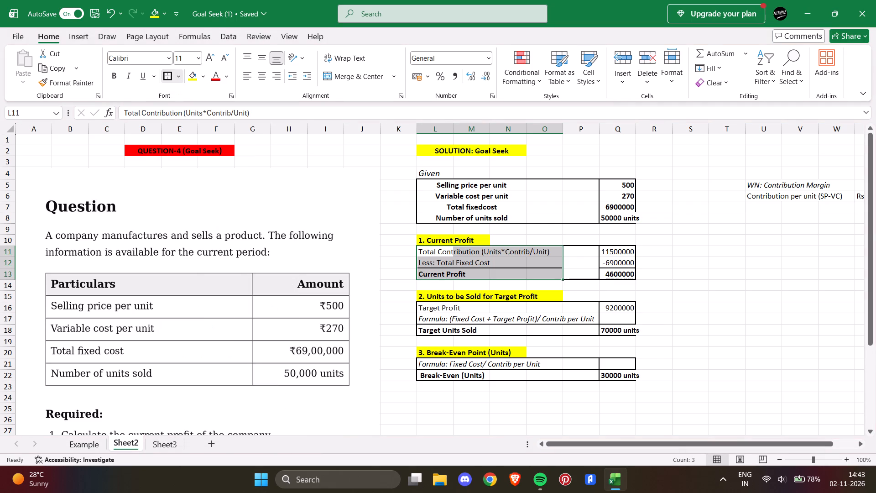
pyautogui.click(699, 241)
# Apply thick outside borders around the whole Current Profit label area, L11:P13.
pyautogui.moveTo(434, 251); pyautogui.dragTo(520, 278)
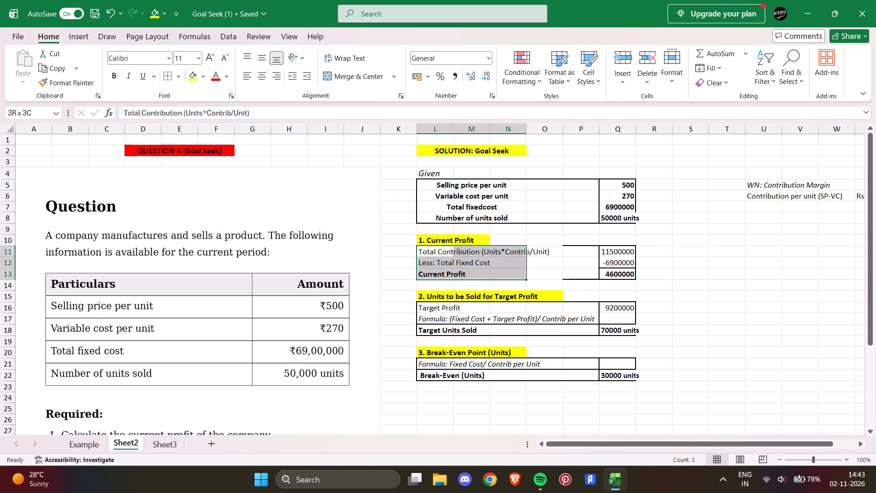
pyautogui.moveTo(520, 278); pyautogui.dragTo(543, 277)
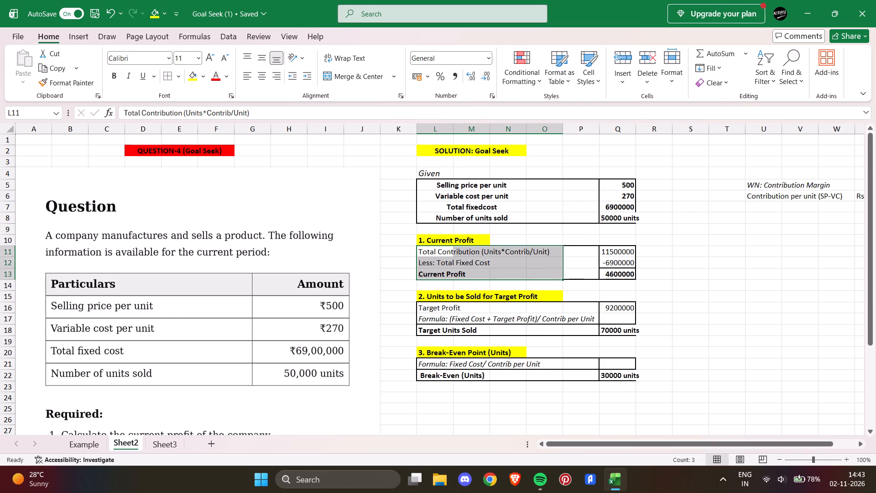
pyautogui.moveTo(426, 248); pyautogui.dragTo(588, 273)
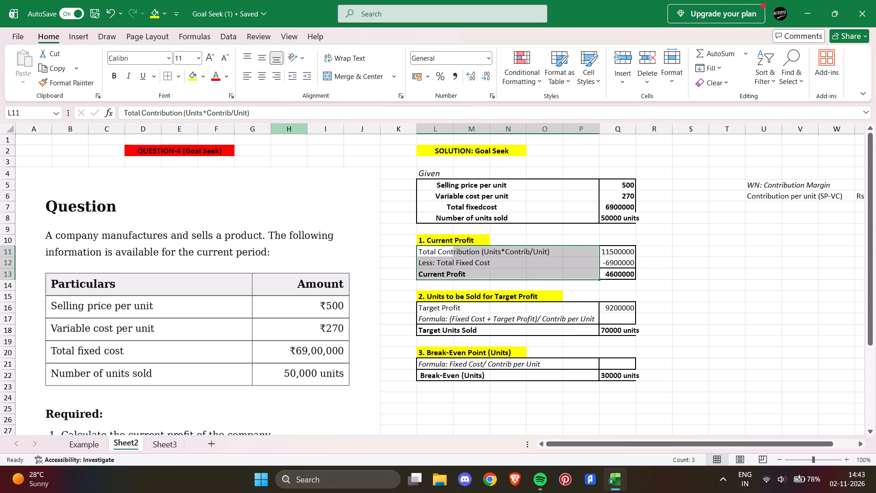
pyautogui.click(180, 80)
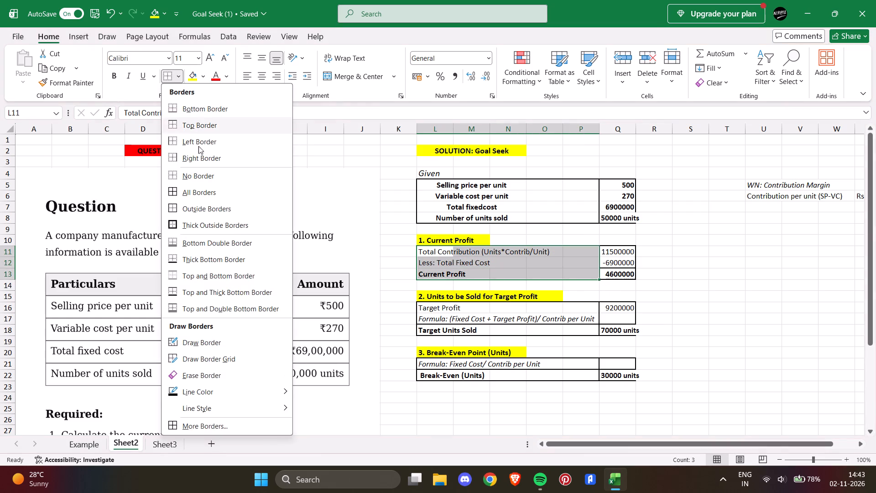
pyautogui.click(197, 227)
# Apply thick outside borders around the Total Contribution and Total Fixed Cost labels, L11:P12.
pyautogui.moveTo(432, 247); pyautogui.dragTo(576, 264)
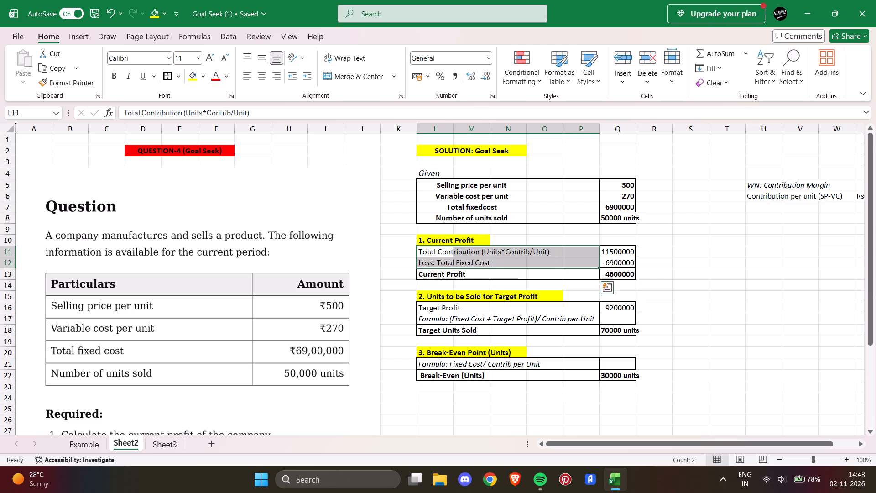
pyautogui.click(168, 78)
pyautogui.click(689, 266)
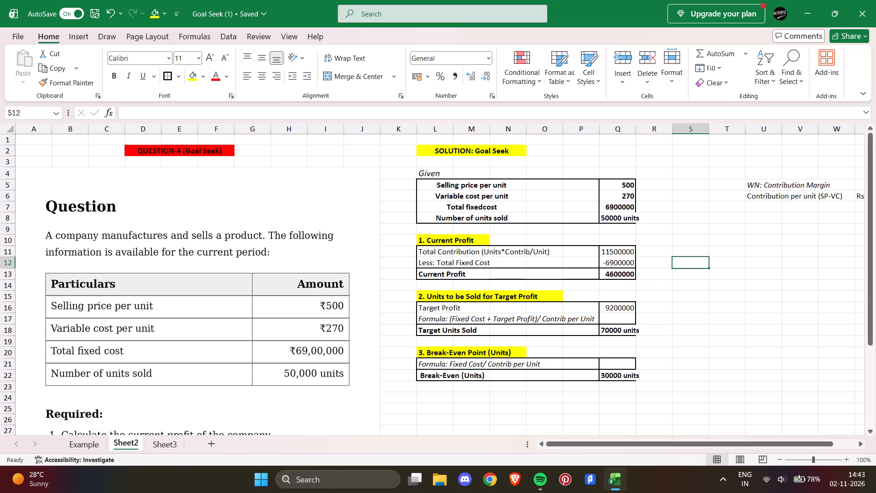
# Move the contribution margin working note from U5:X6 to the block starting at S5.
pyautogui.hscroll(-1, 756, 229)
pyautogui.moveTo(683, 185); pyautogui.dragTo(790, 195)
pyautogui.hotkey('ctrl', 'x')
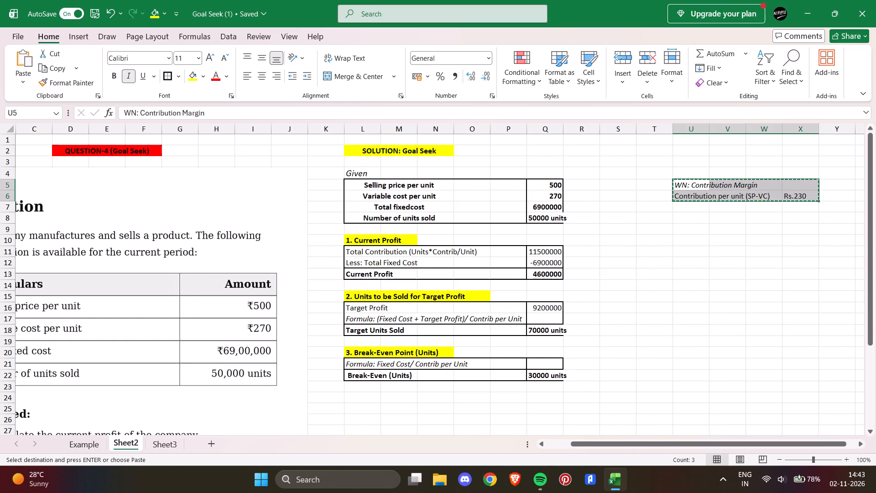
pyautogui.click(609, 184)
pyautogui.hotkey('ctrl', 'v')
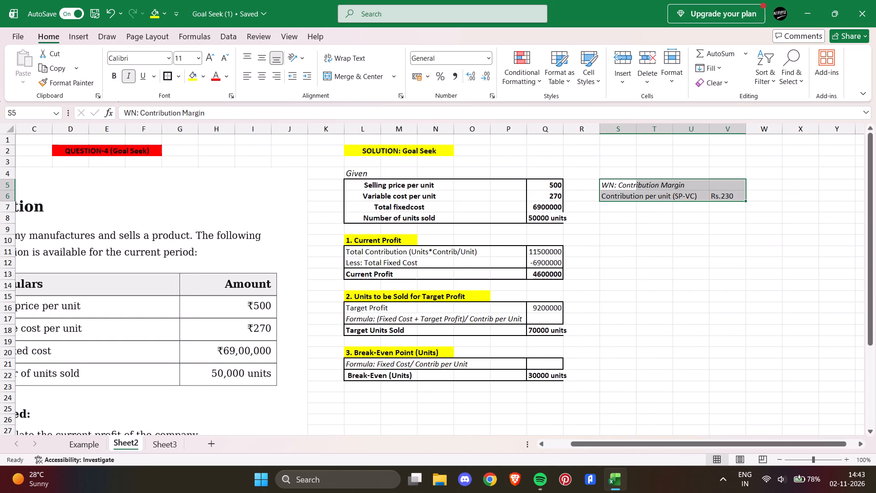
pyautogui.hscroll(2, 667, 263)
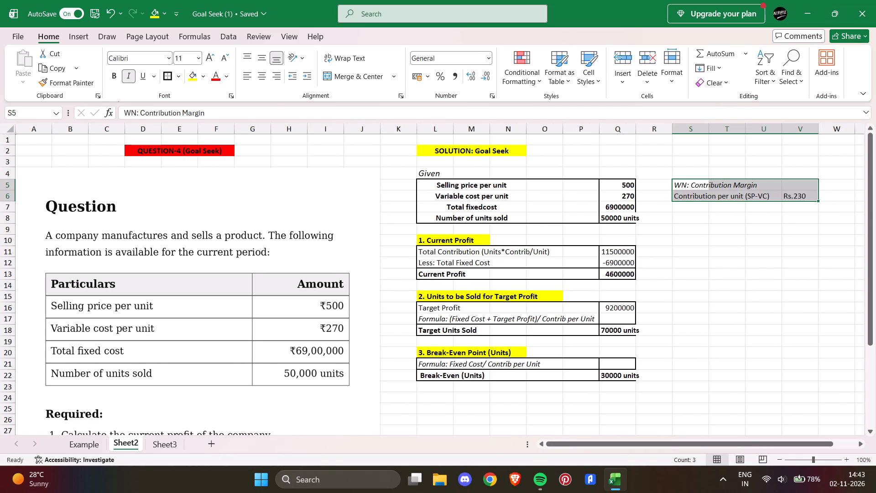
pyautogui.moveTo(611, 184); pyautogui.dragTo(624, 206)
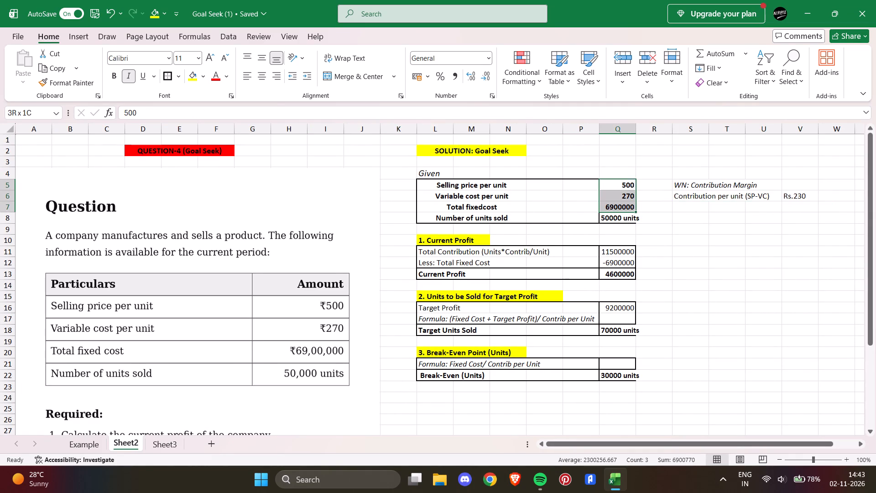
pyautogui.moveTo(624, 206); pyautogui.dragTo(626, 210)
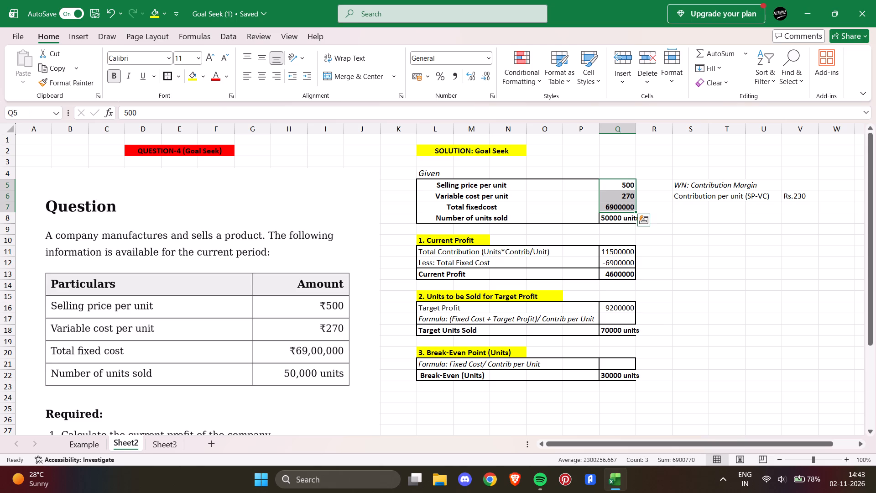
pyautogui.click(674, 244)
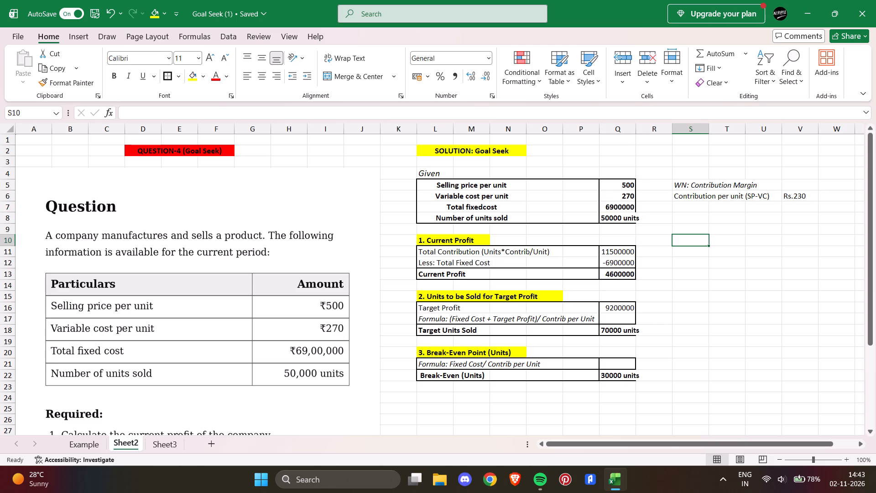
# Centre the Rs.230 contribution per unit value in V6 using Merge & Center.
pyautogui.click(795, 195)
pyautogui.click(351, 74)
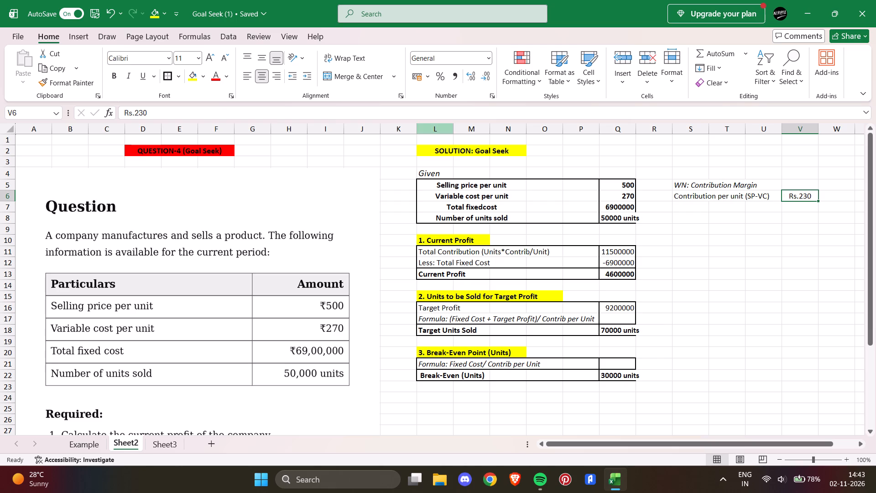
pyautogui.click(727, 246)
# Centre the values in Q5:Q8 and Q11:Q22 horizontally and middle-align them vertically.
pyautogui.moveTo(614, 186); pyautogui.dragTo(622, 219)
pyautogui.click(262, 74)
pyautogui.click(262, 56)
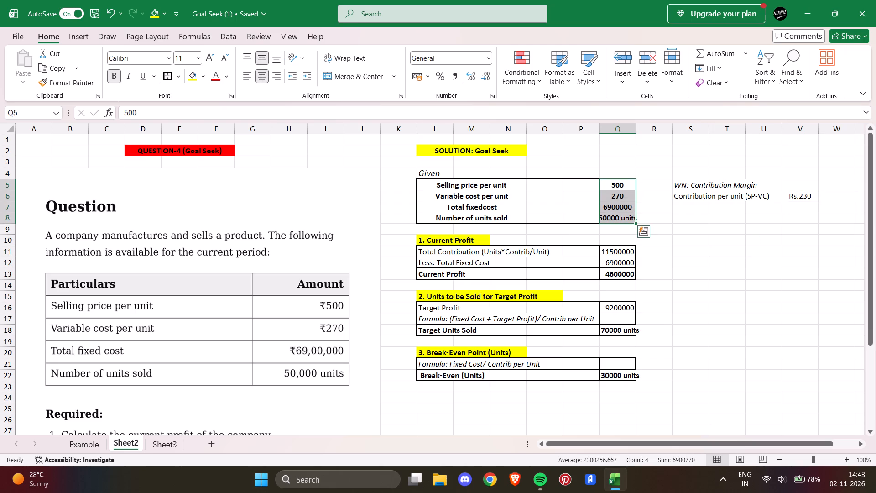
pyautogui.moveTo(616, 250); pyautogui.dragTo(618, 273)
pyautogui.moveTo(615, 252); pyautogui.dragTo(619, 371)
pyautogui.click(266, 74)
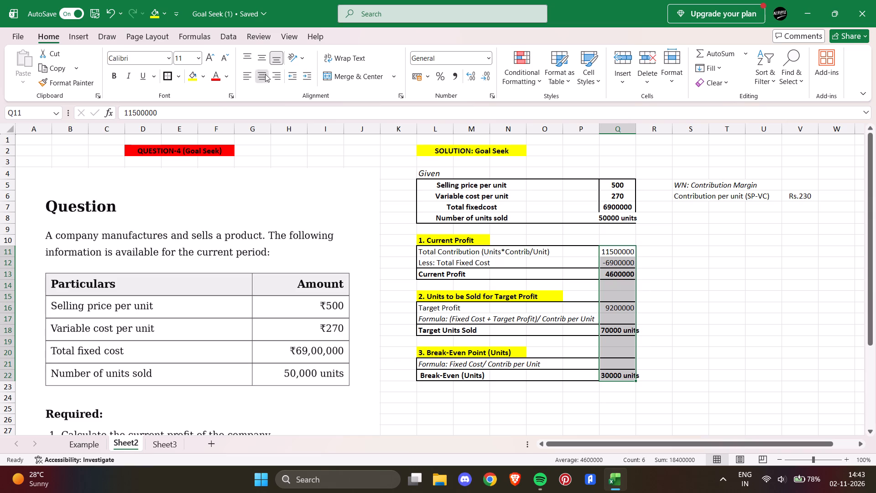
pyautogui.click(262, 63)
pyautogui.click(670, 262)
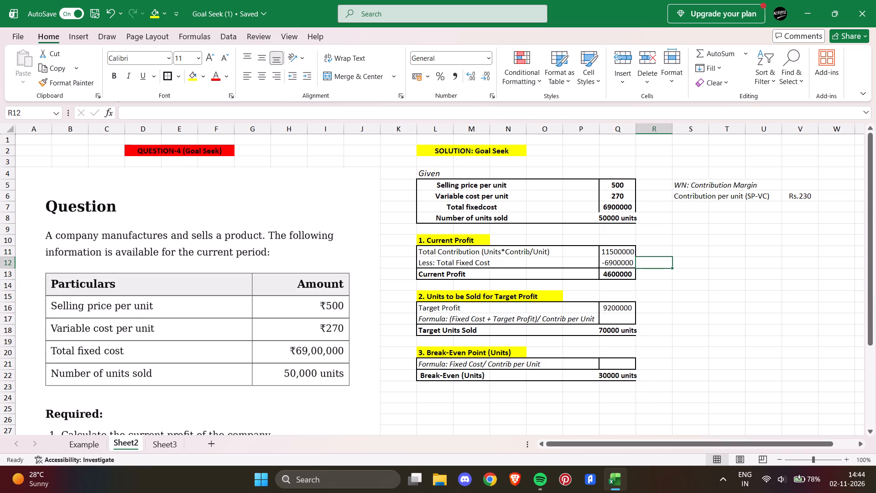
# Left-align the unit quantities in Q18, Q22 and Q8.
pyautogui.click(611, 328)
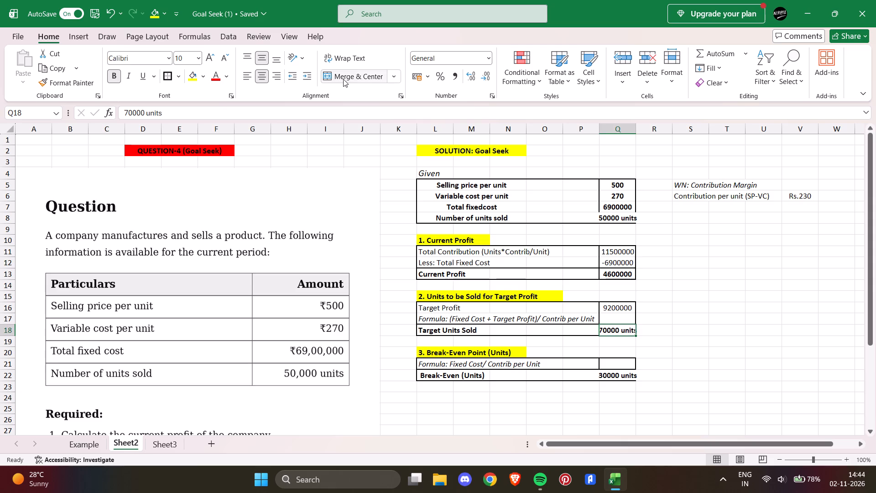
pyautogui.click(341, 80)
pyautogui.click(736, 272)
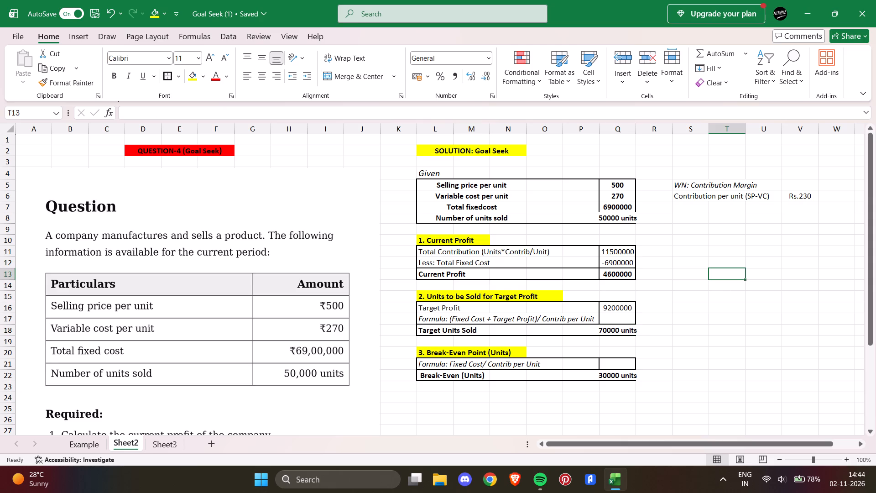
pyautogui.click(608, 330)
pyautogui.click(277, 71)
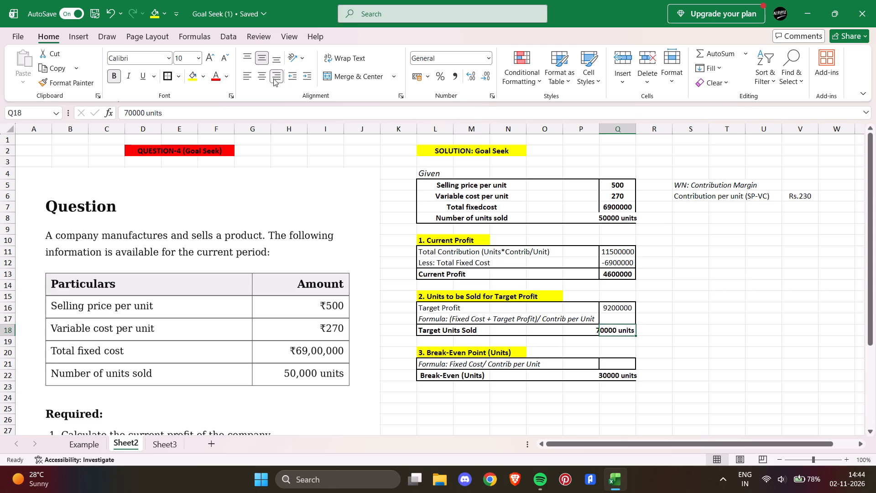
pyautogui.click(249, 74)
pyautogui.click(682, 234)
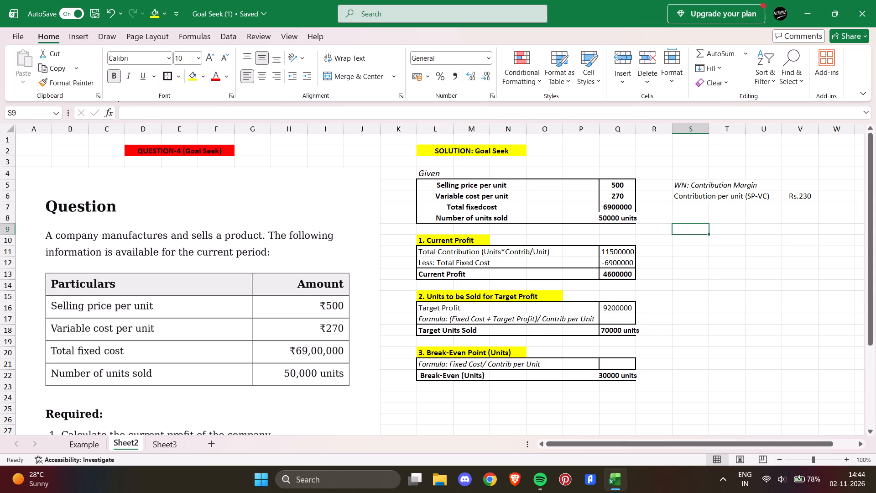
pyautogui.click(618, 378)
pyautogui.click(247, 77)
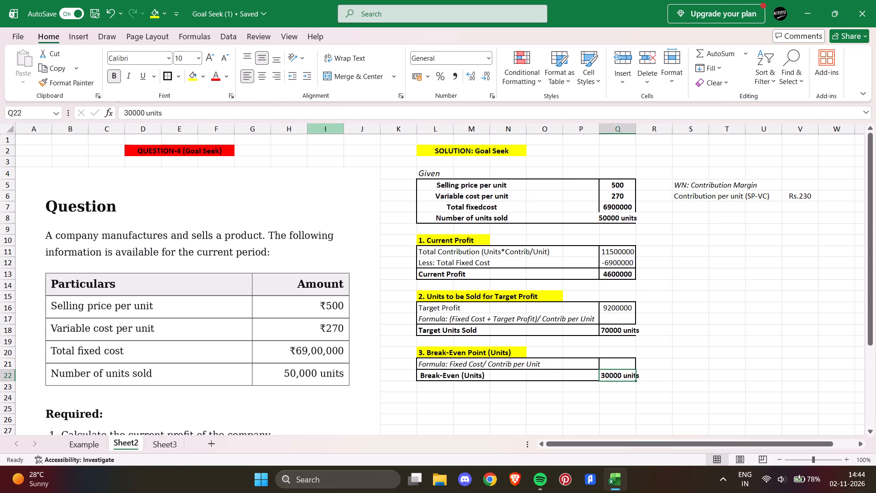
pyautogui.click(719, 294)
pyautogui.click(616, 215)
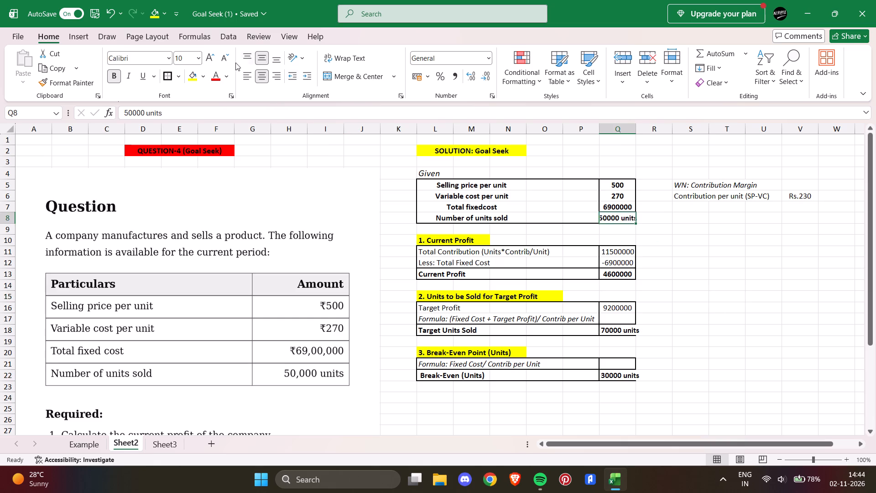
pyautogui.click(242, 73)
pyautogui.click(724, 281)
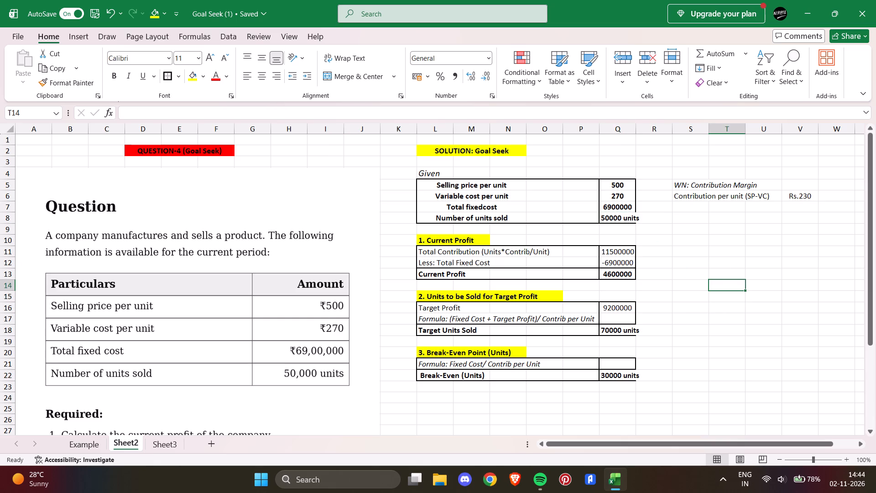
# Move the contribution margin working note from S5:V6 to the block starting at L24, below the Break-Even section.
pyautogui.scroll(-1, 652, 330)
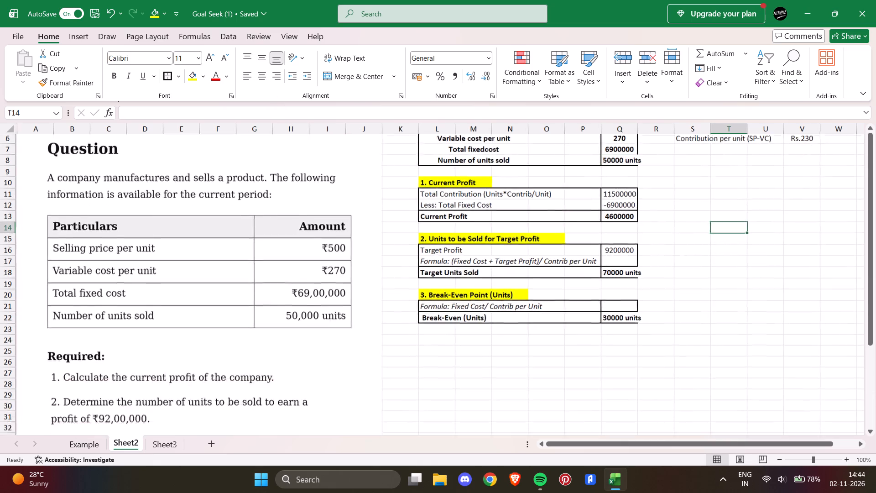
pyautogui.scroll(-2, 652, 330)
pyautogui.scroll(2, 652, 330)
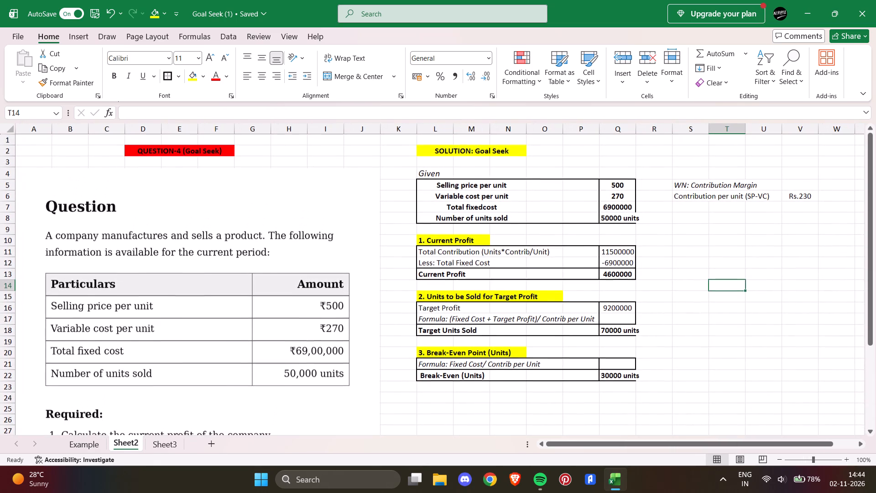
pyautogui.moveTo(681, 184); pyautogui.dragTo(700, 194)
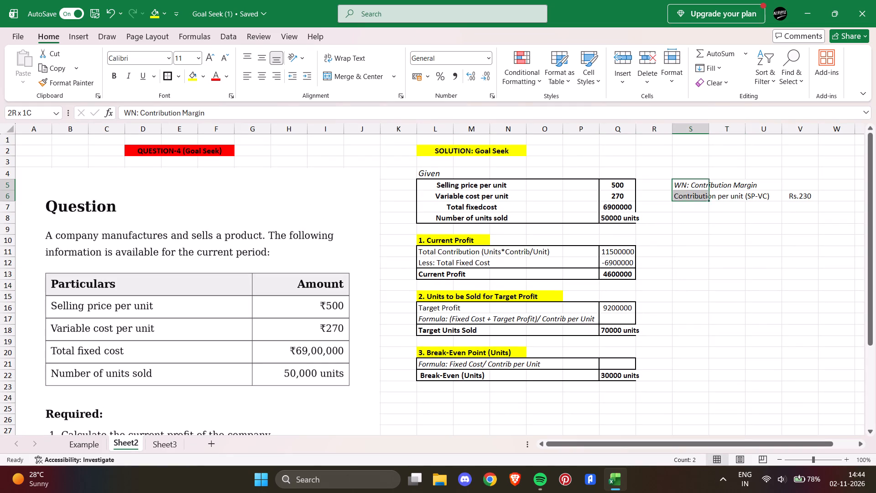
pyautogui.moveTo(700, 194); pyautogui.dragTo(794, 192)
pyautogui.hotkey('ctrl', 'x')
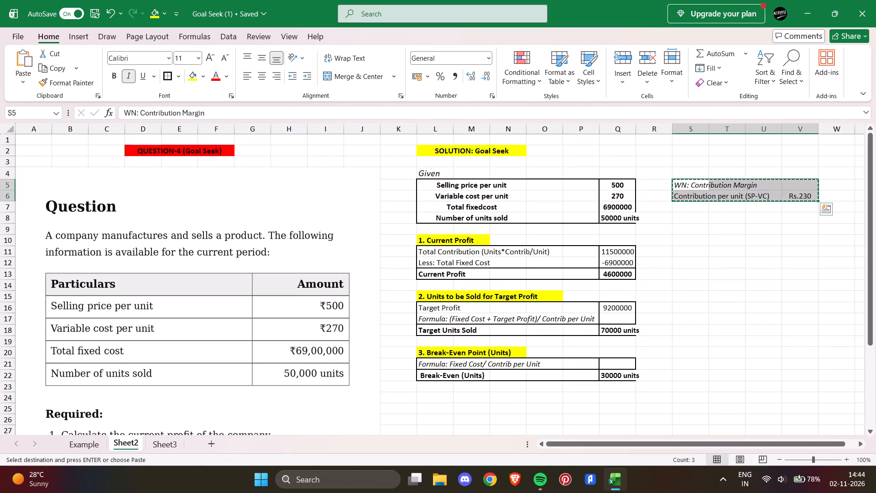
pyautogui.scroll(-2, 749, 260)
pyautogui.click(444, 306)
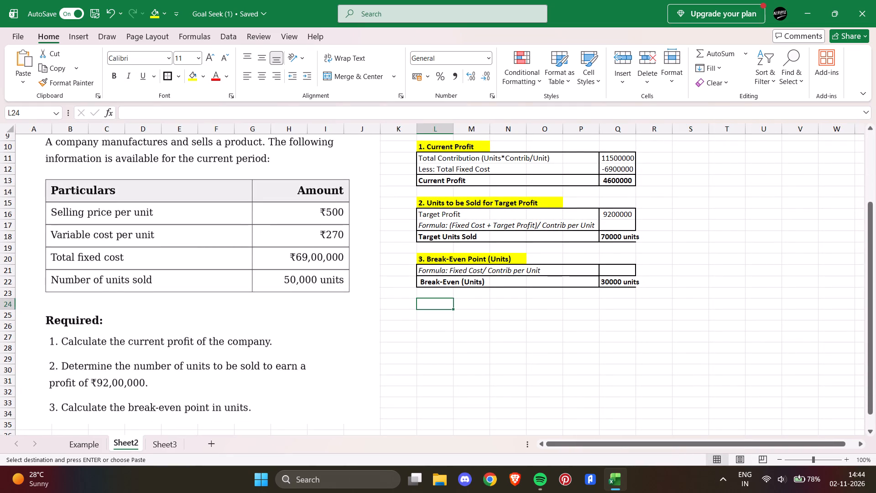
pyautogui.hotkey('ctrl', 'v')
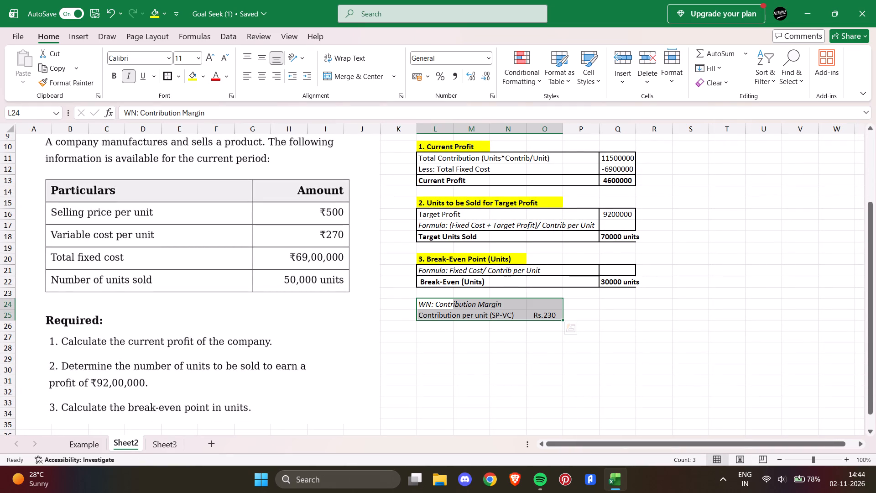
pyautogui.click(681, 323)
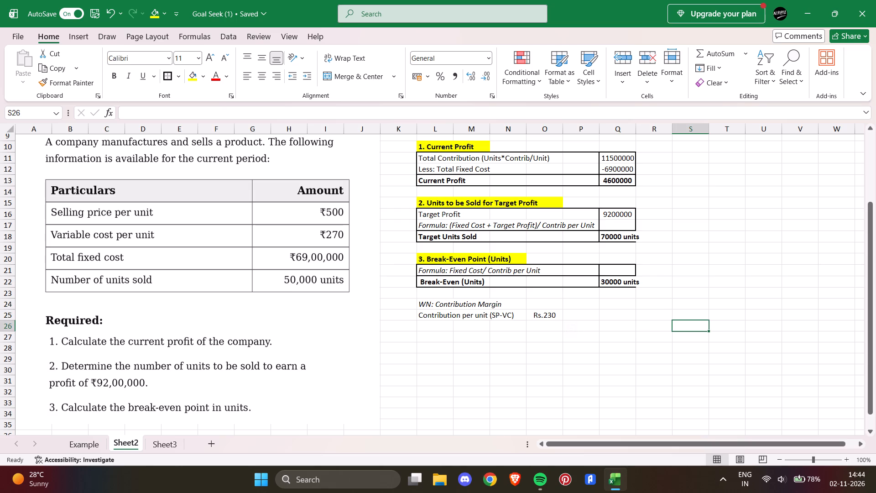
# Look over the question picture and the full solution layout on Sheet2 at a reduced zoom.
pyautogui.scroll(1, 693, 326)
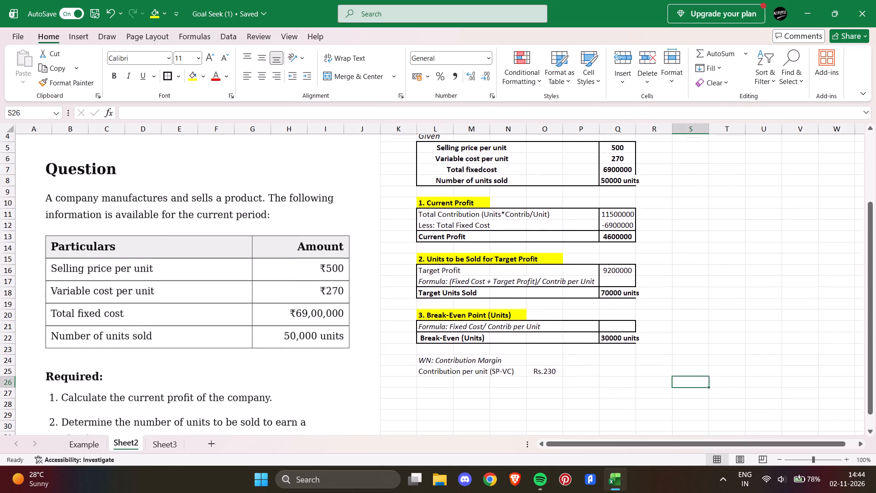
pyautogui.hscroll(1, 693, 326)
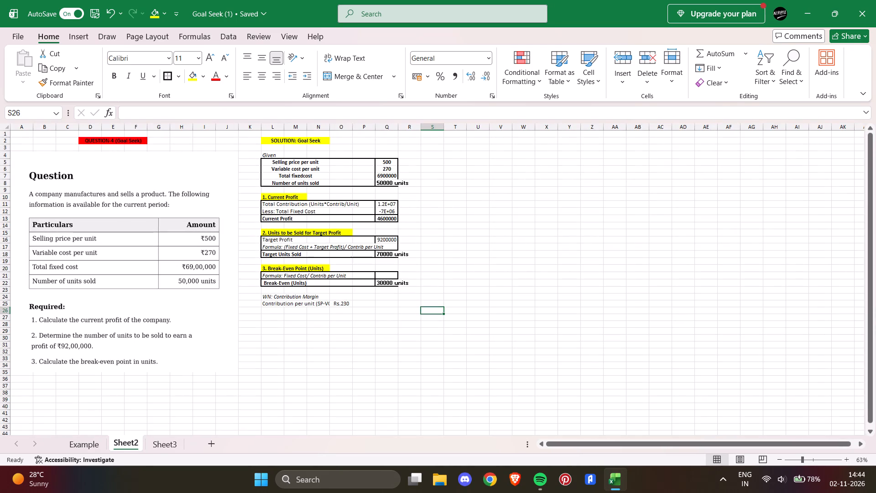
pyautogui.click(748, 259)
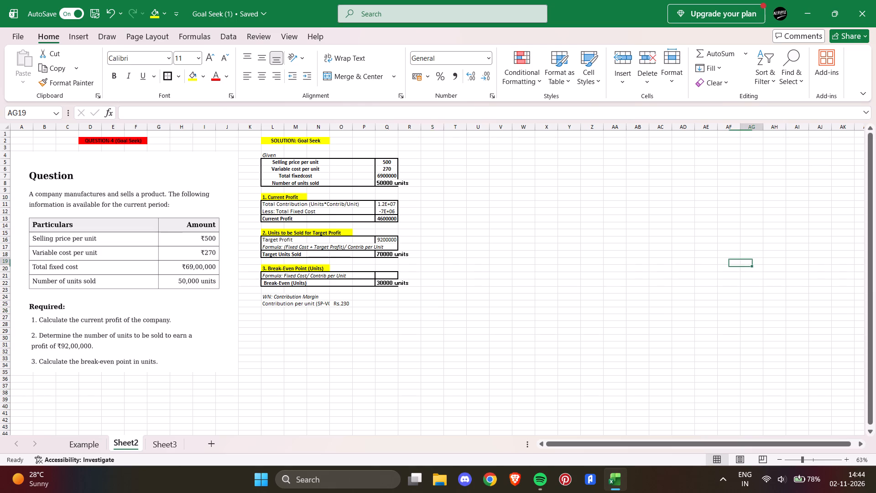
pyautogui.hscroll(6, 748, 259)
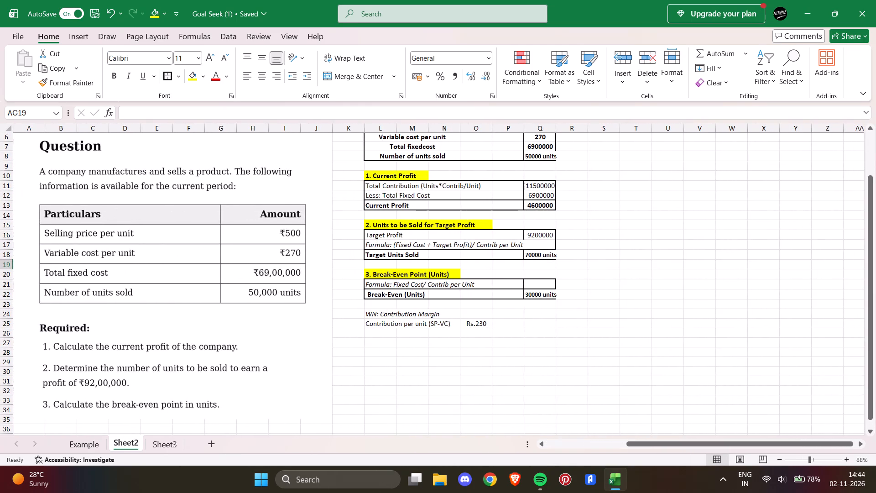
pyautogui.scroll(1, 748, 259)
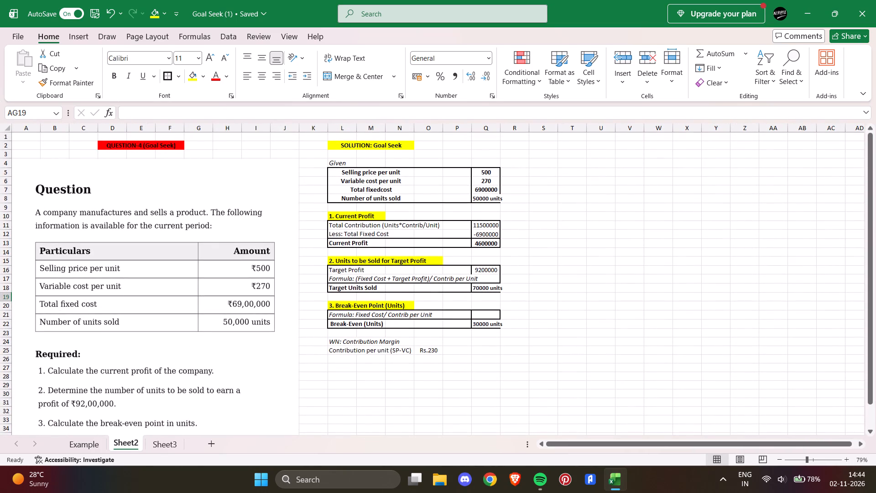
pyautogui.scroll(-1, 734, 271)
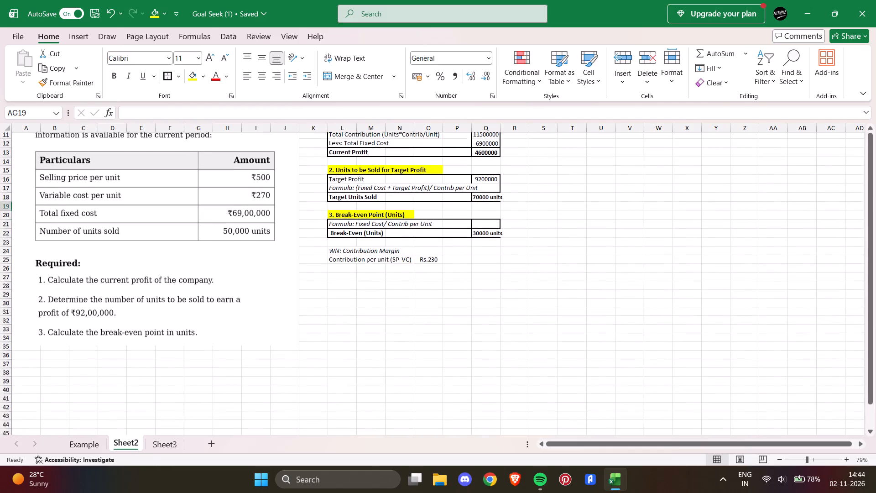
pyautogui.scroll(-1, 551, 318)
pyautogui.scroll(1, 155, 339)
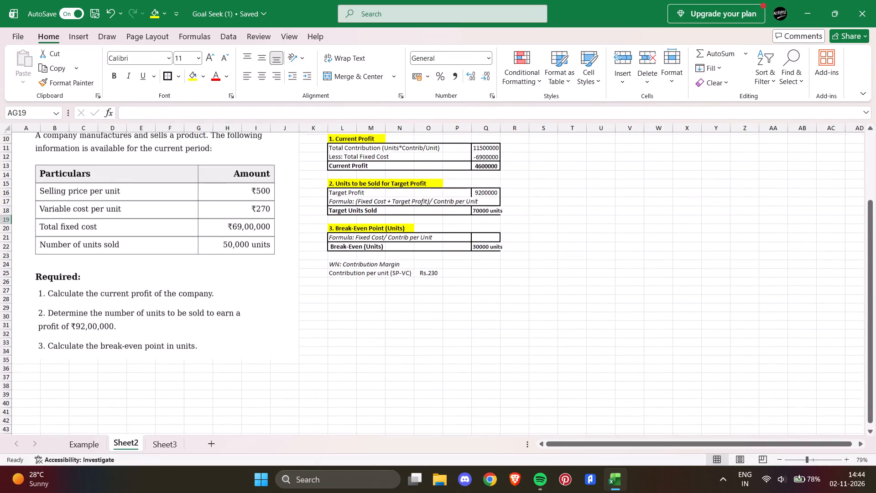
pyautogui.scroll(2, 157, 341)
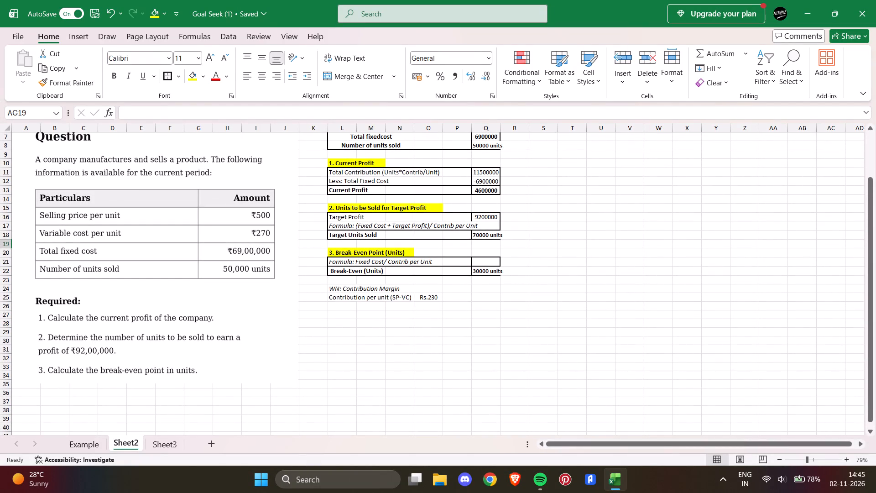
# Shrink the question picture's height from its bottom edge so it ends at about row 30.
pyautogui.click(147, 385)
pyautogui.moveTo(154, 385); pyautogui.dragTo(156, 381)
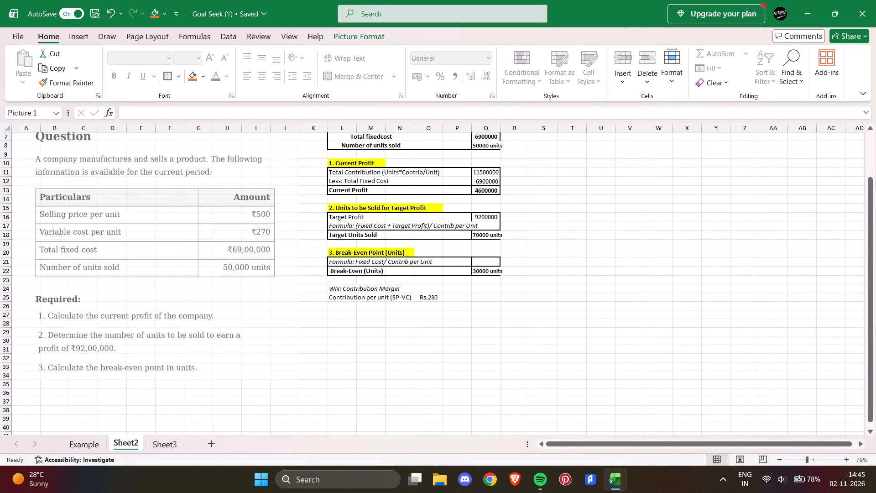
pyautogui.moveTo(156, 381); pyautogui.dragTo(161, 346)
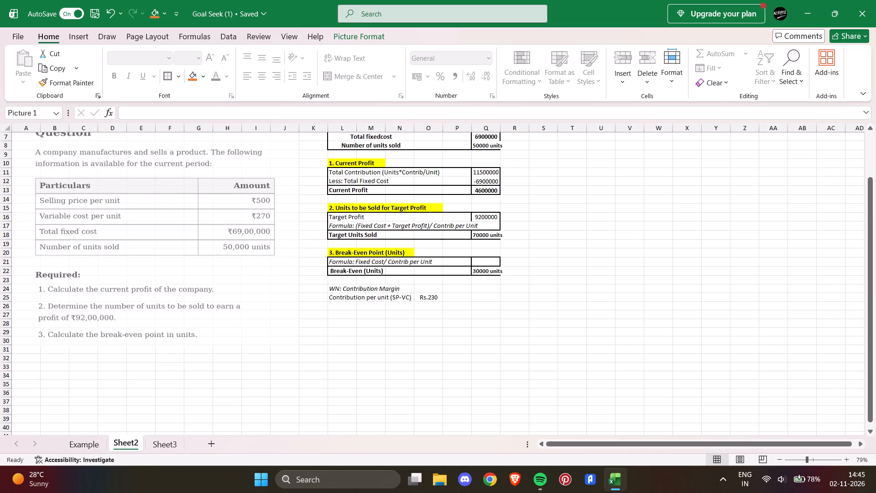
pyautogui.moveTo(161, 346); pyautogui.dragTo(155, 346)
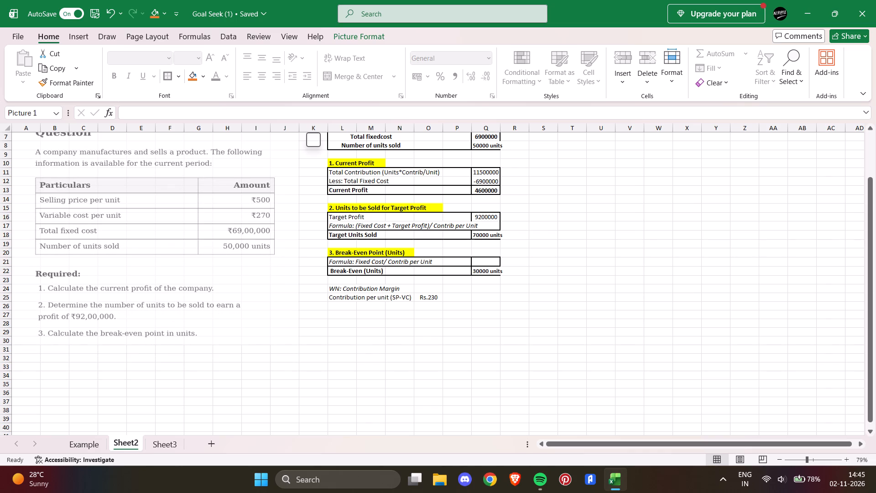
pyautogui.scroll(1, 376, 327)
pyautogui.scroll(1, 628, 353)
pyautogui.click(708, 317)
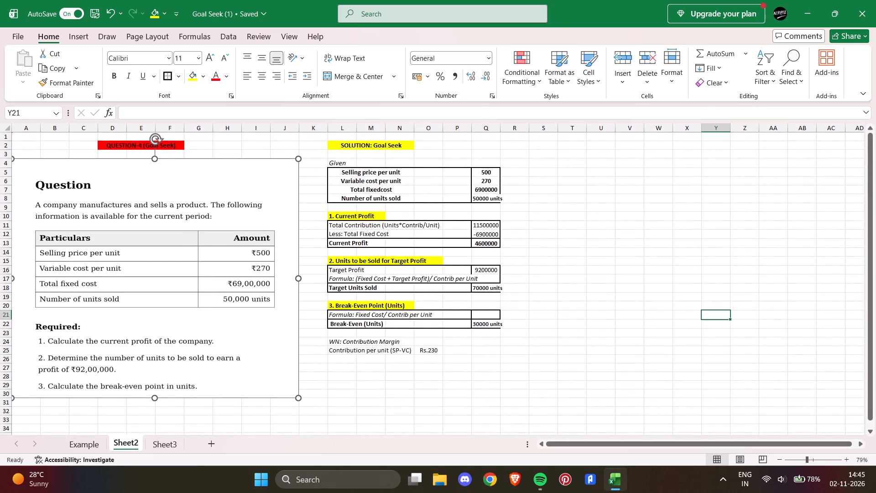
pyautogui.click(817, 281)
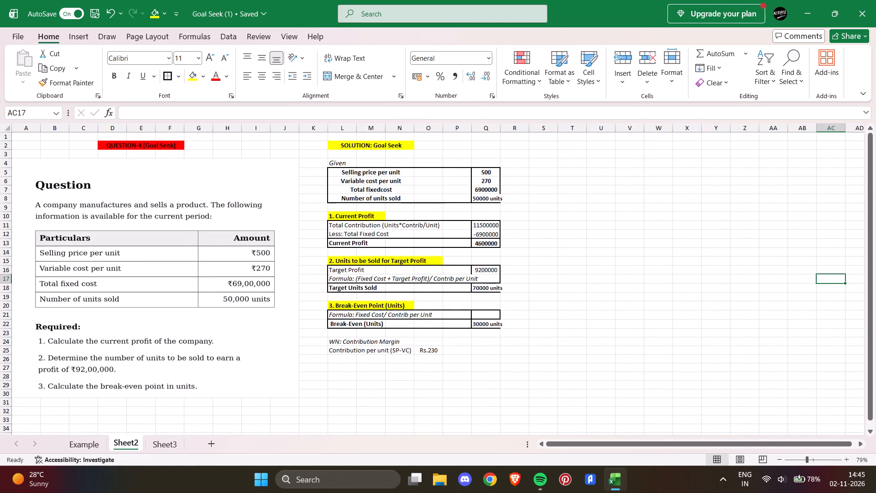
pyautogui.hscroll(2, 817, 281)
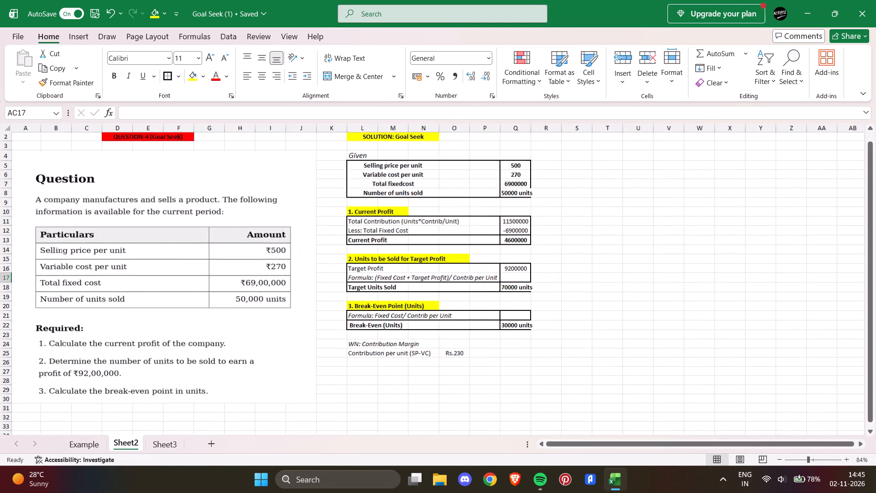
# Capture a screenshot of Sheet2 covering the question and the full Goal Seek solution, columns A to R down to row 30.
pyautogui.hscroll(3, 817, 281)
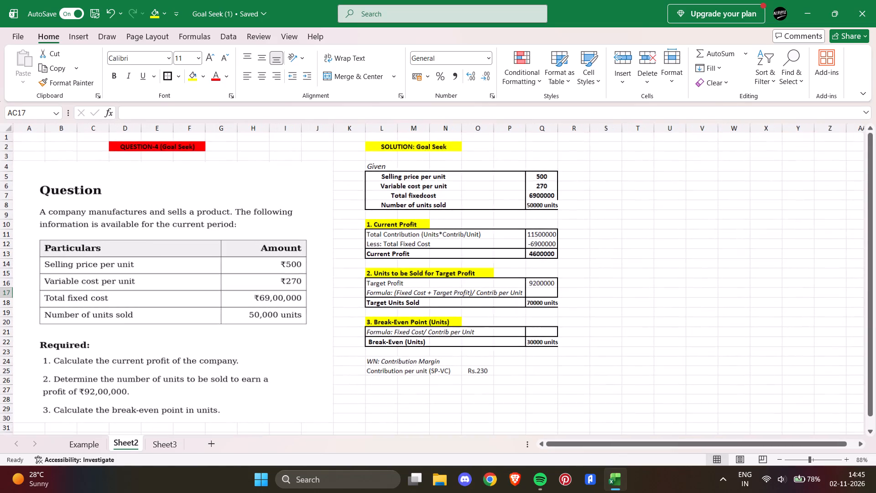
pyautogui.hscroll(1, 817, 281)
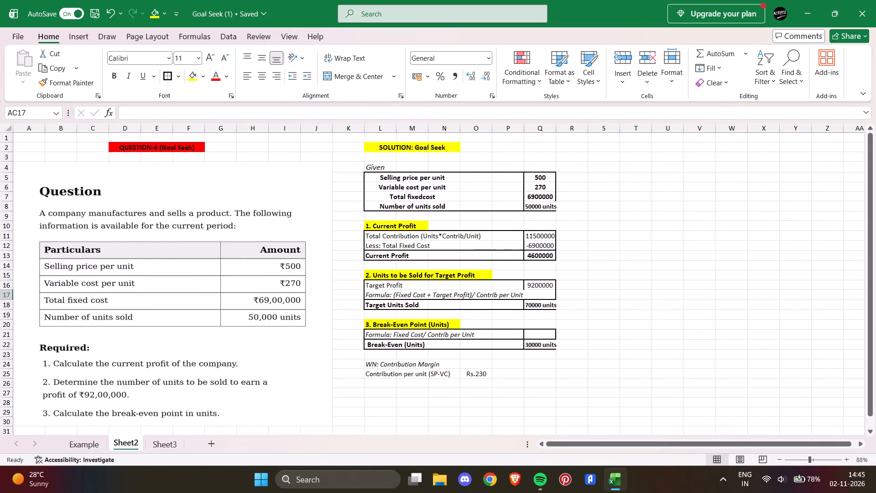
pyautogui.scroll(2, 817, 281)
pyautogui.hscroll(1, 817, 281)
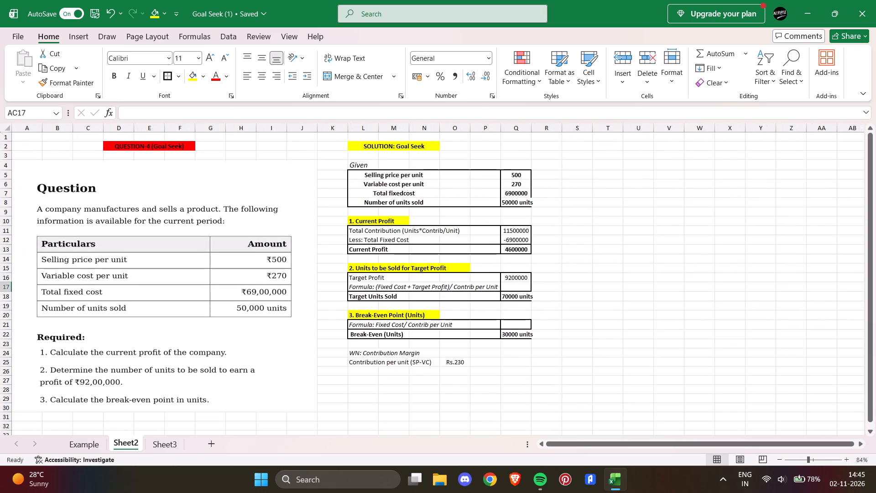
pyautogui.hscroll(1, 812, 278)
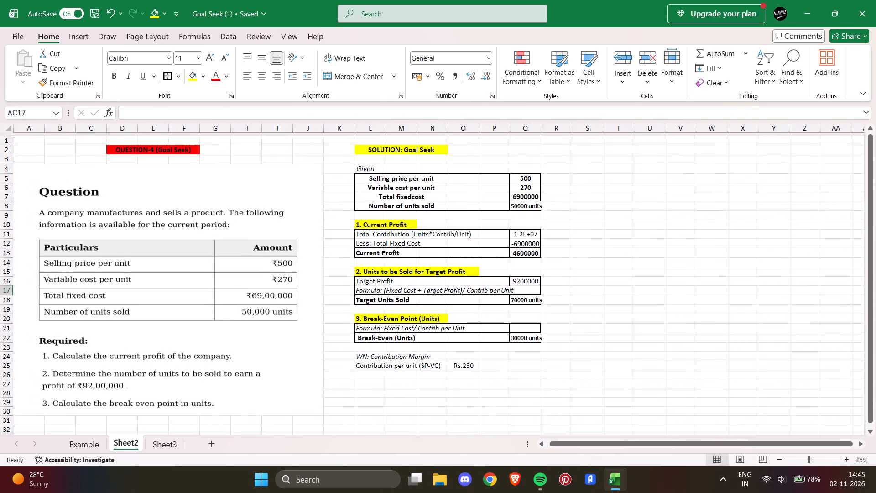
pyautogui.hscroll(1, 812, 278)
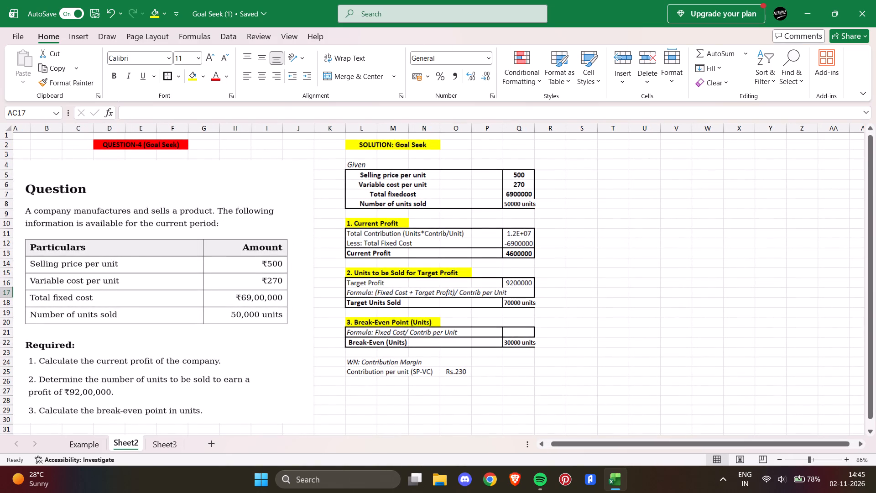
pyautogui.hscroll(1, 826, 286)
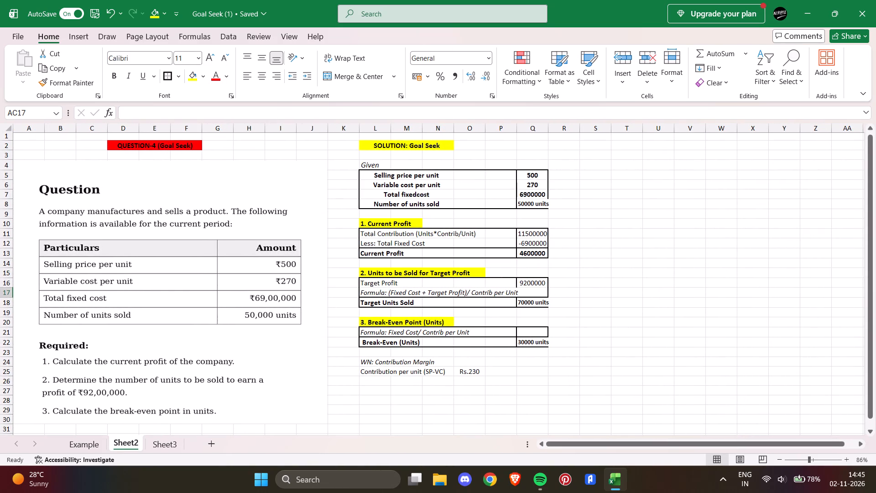
pyautogui.press('Print')
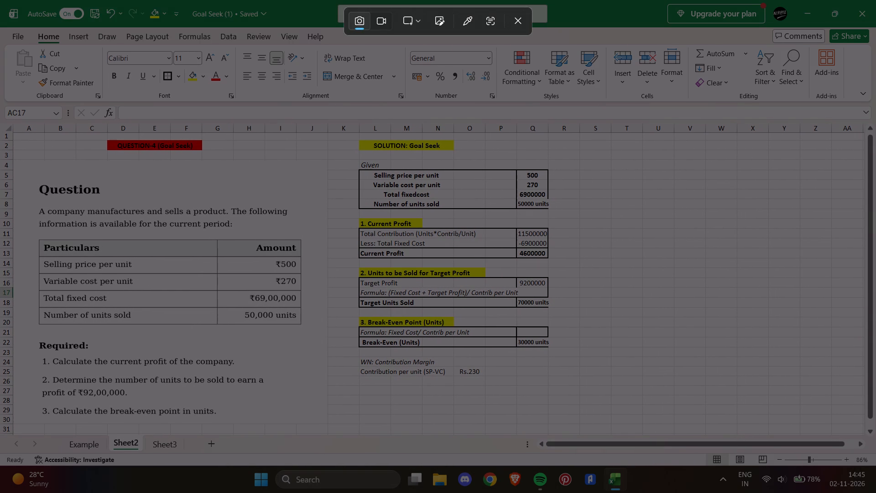
pyautogui.moveTo(14, 122); pyautogui.dragTo(19, 152)
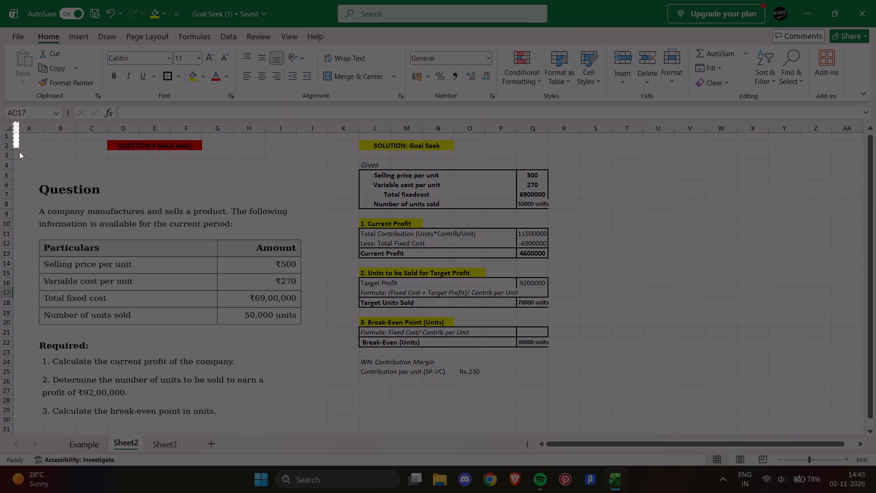
pyautogui.moveTo(19, 152); pyautogui.dragTo(544, 441)
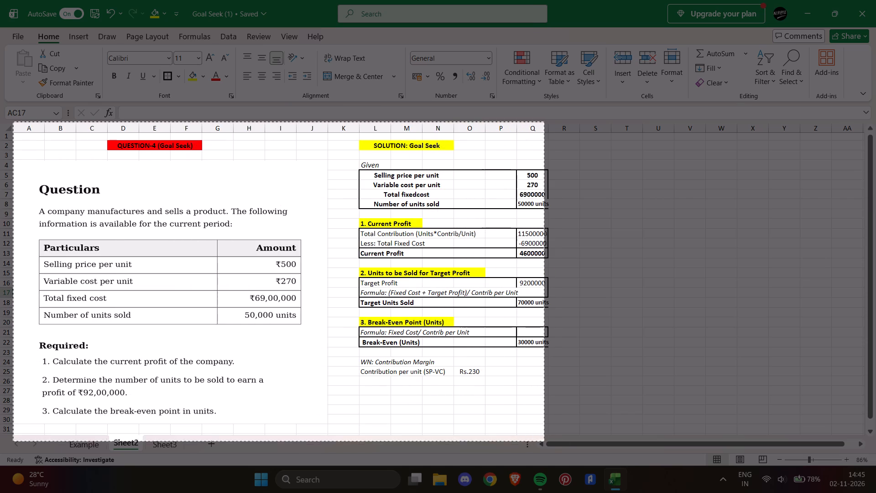
pyautogui.moveTo(544, 441); pyautogui.dragTo(581, 431)
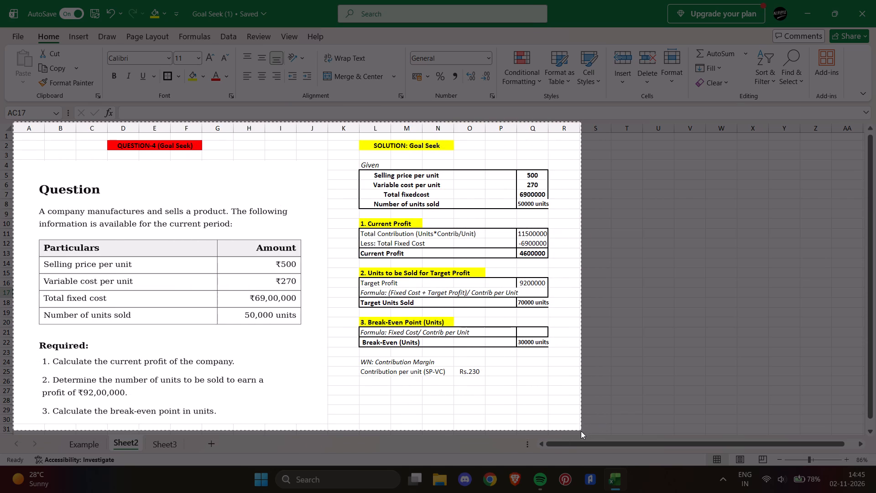
pyautogui.moveTo(581, 431); pyautogui.dragTo(580, 425)
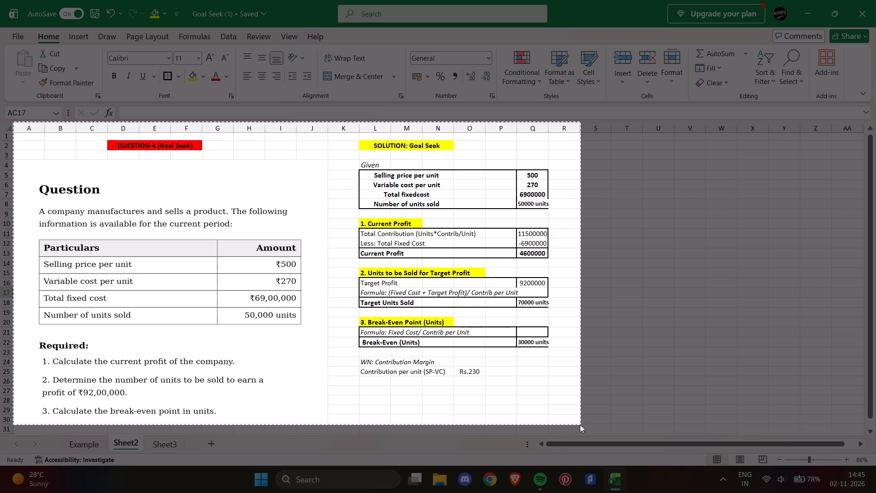
pyautogui.moveTo(580, 425); pyautogui.dragTo(579, 424)
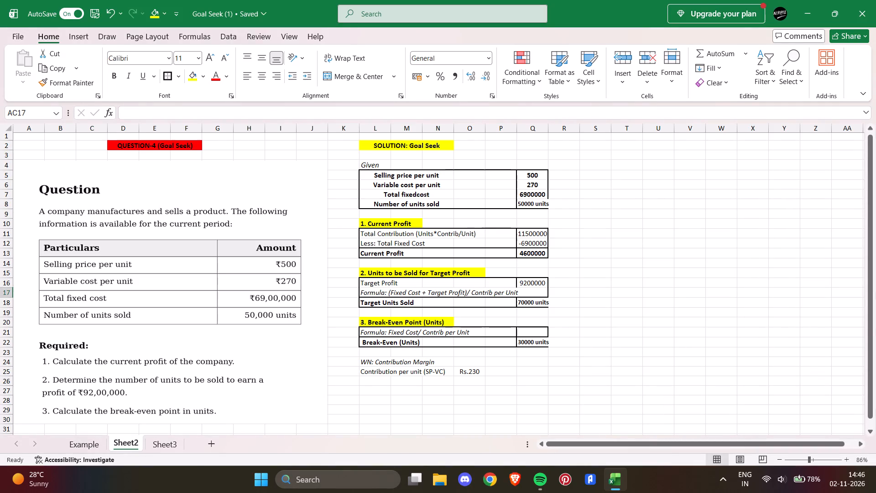
# Switch to File Explorer's Gallery and preview the new screenshot at full view, closing it after checking.
pyautogui.click(442, 478)
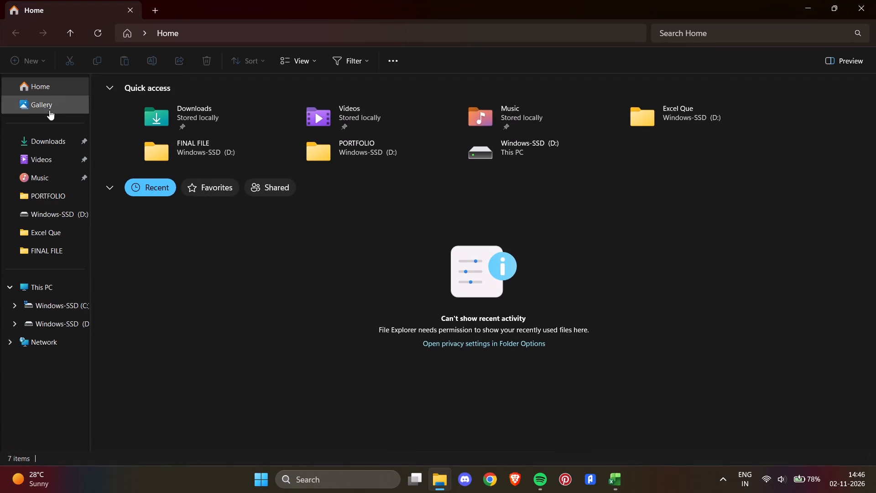
pyautogui.click(38, 108)
pyautogui.doubleClick(177, 133)
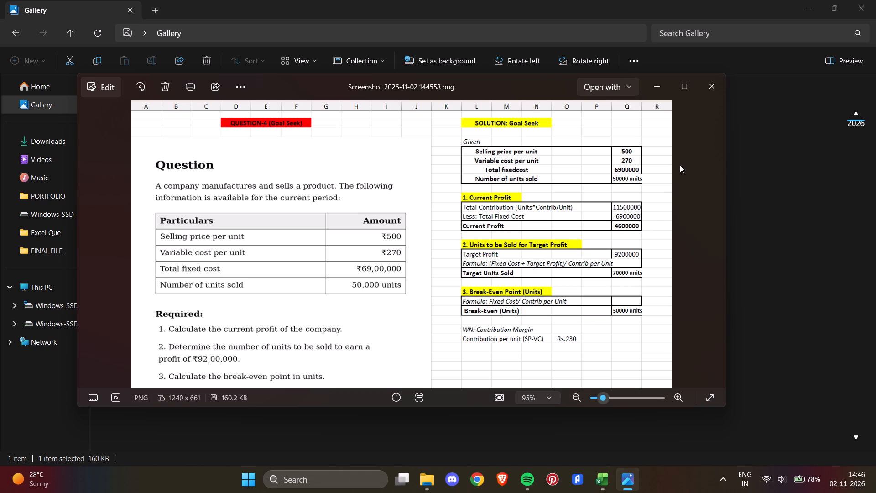
pyautogui.click(704, 89)
# Move the new screenshot from the Gallery into the FINAL FILE folder on drive D.
pyautogui.rightClick(153, 143)
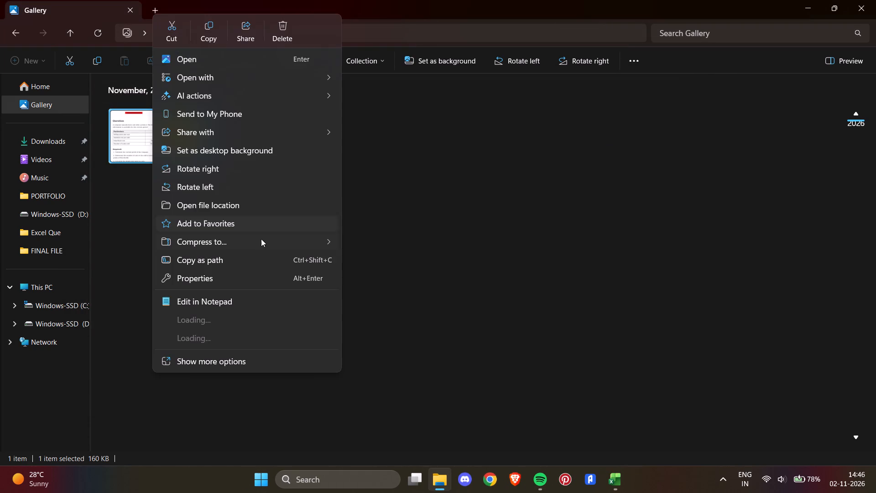
pyautogui.click(170, 27)
pyautogui.click(51, 321)
pyautogui.doubleClick(64, 246)
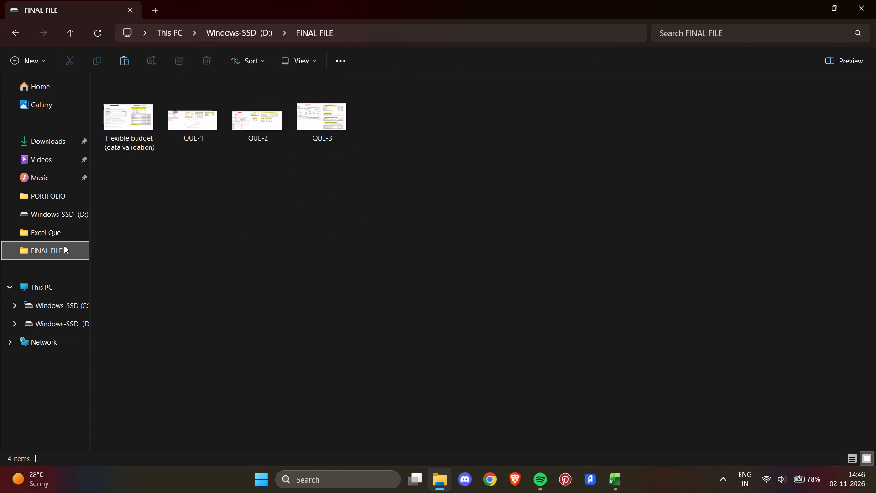
pyautogui.hotkey('ctrl', 'v')
# Rename the moved screenshot as "Que-4 Goal seek".
pyautogui.press('F2')
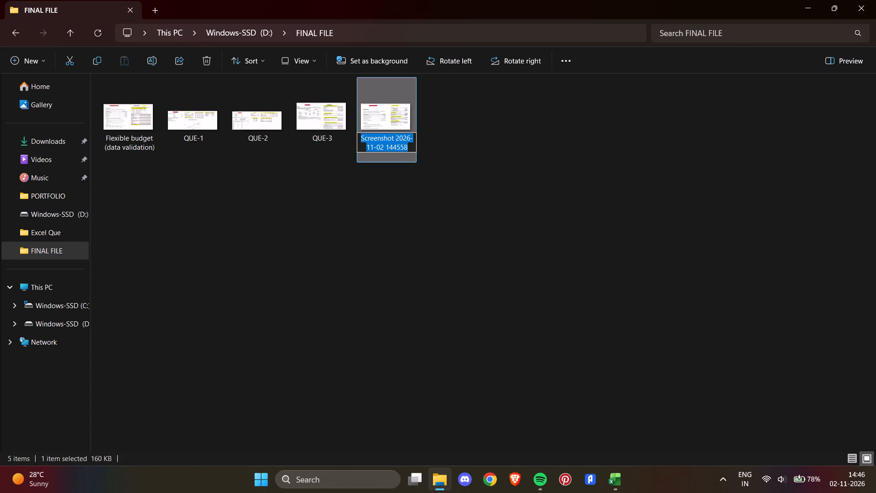
pyautogui.press('BackSpace')
pyautogui.press('q')
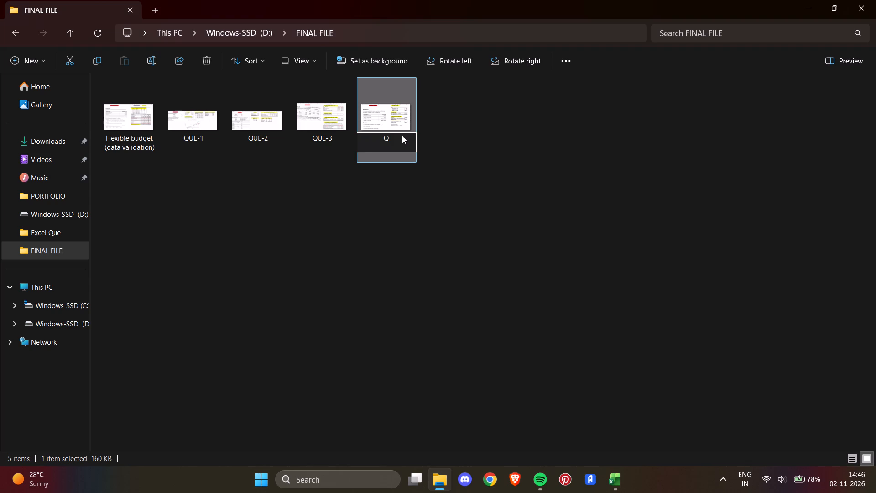
pyautogui.write('e-4')
pyautogui.press('space')
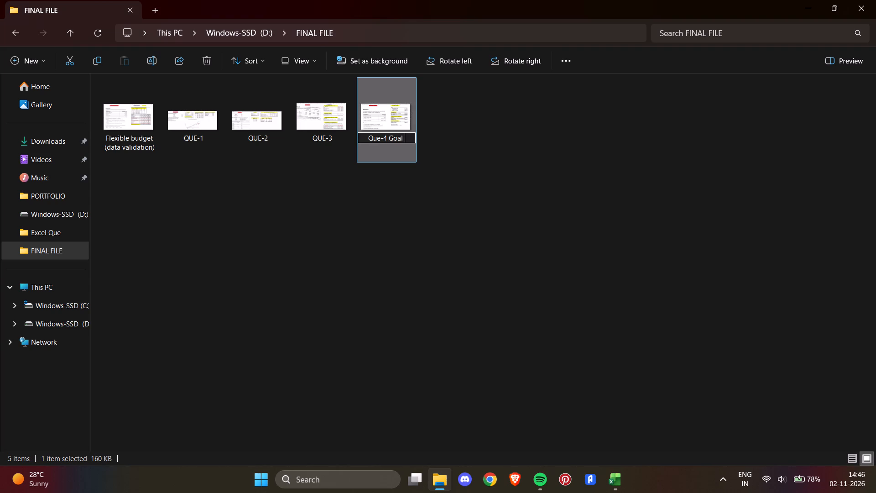
pyautogui.write('seek')
pyautogui.press('Return')
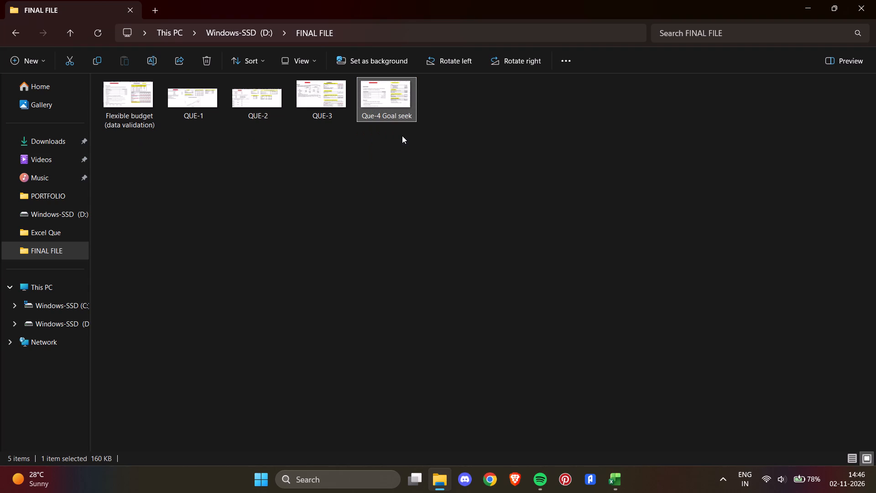
pyautogui.click(446, 153)
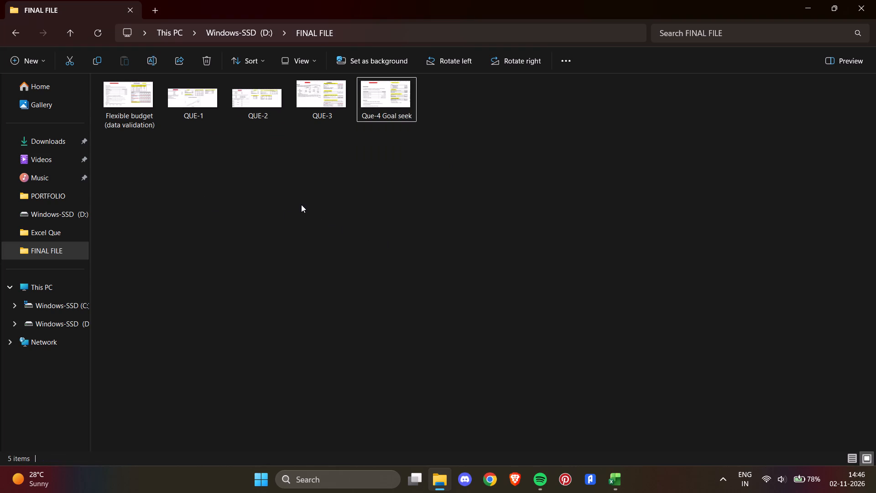
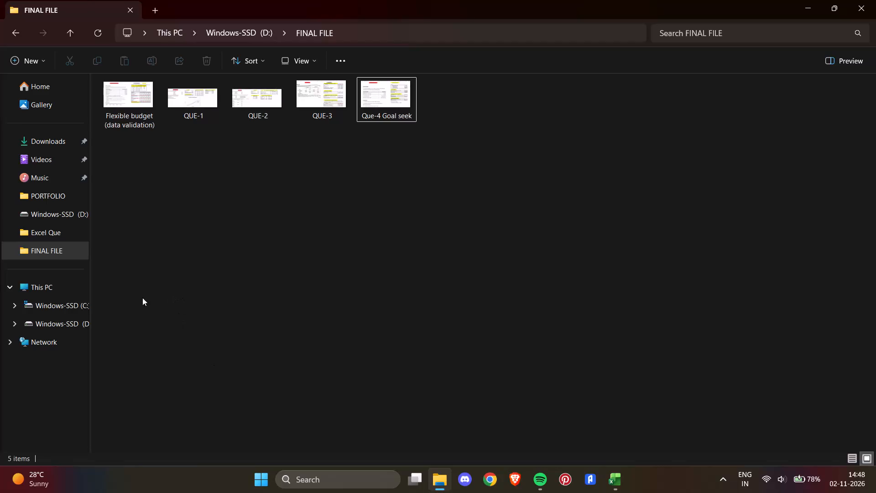
# Open the Excel Que folder holding the question images.
pyautogui.click(63, 231)
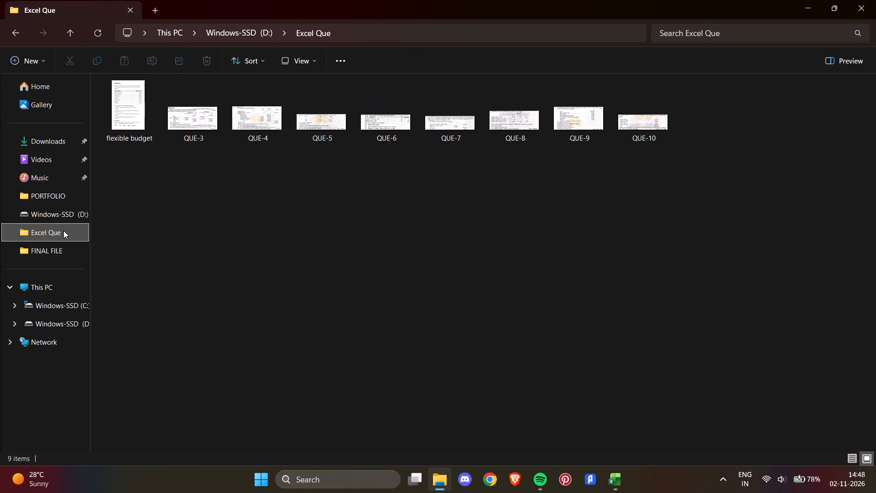
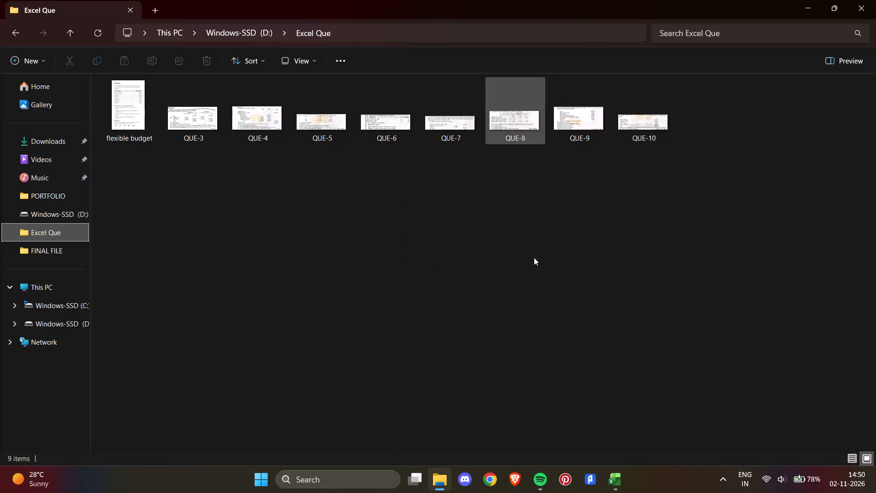
# Open the FINAL FILE folder on the D: drive.
pyautogui.click(70, 325)
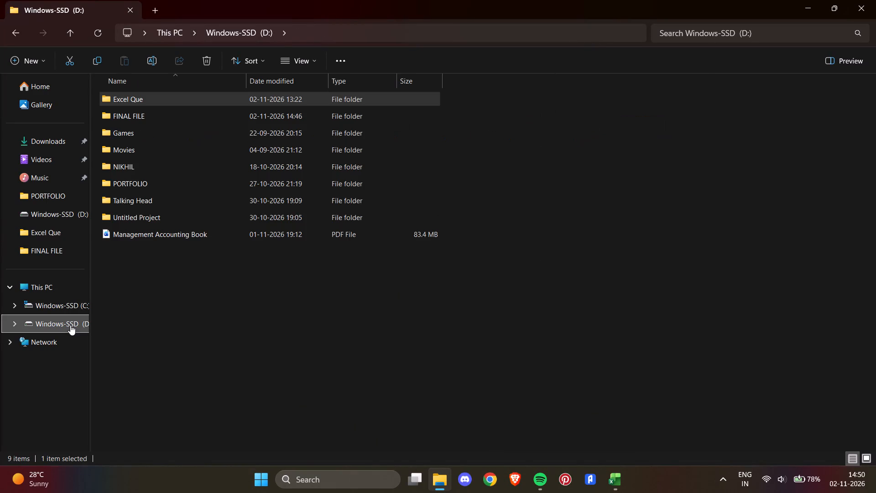
pyautogui.click(160, 114)
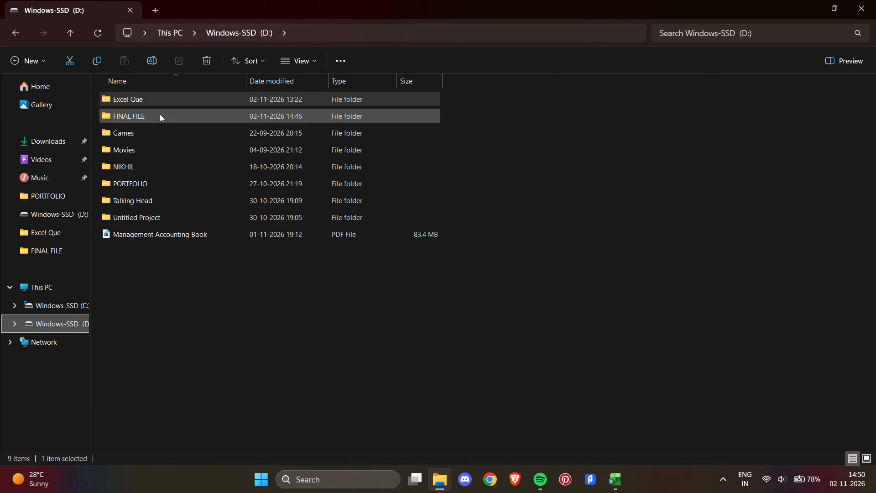
pyautogui.click(160, 114)
pyautogui.doubleClick(187, 116)
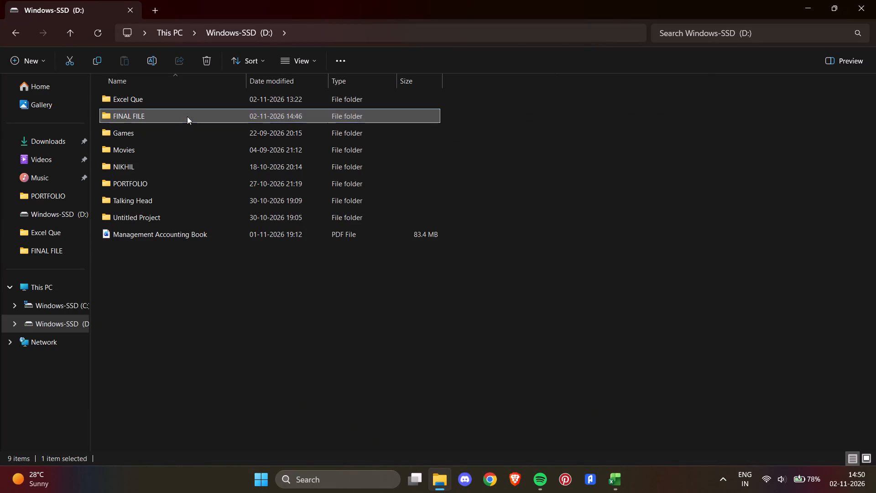
# Review the saved solution screenshots from Flexible budget (data validation) through Que-4 Goal seek, and close the image viewer and folder window.
pyautogui.doubleClick(129, 121)
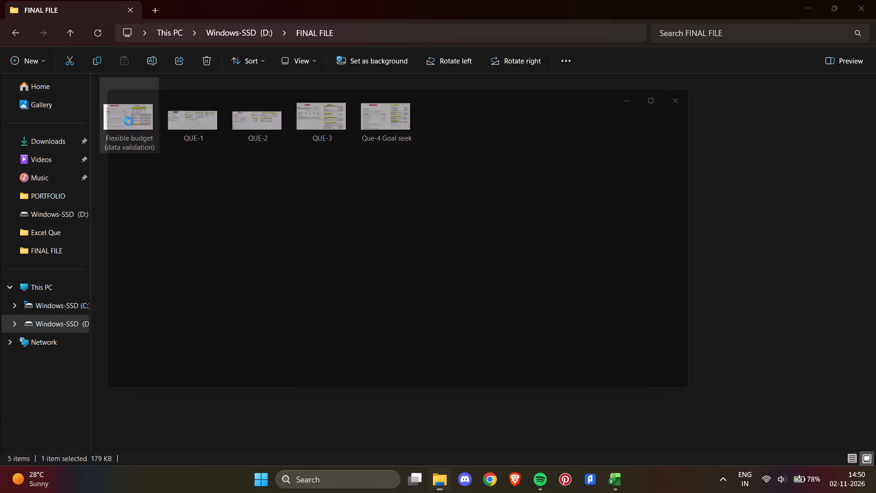
pyautogui.click(674, 87)
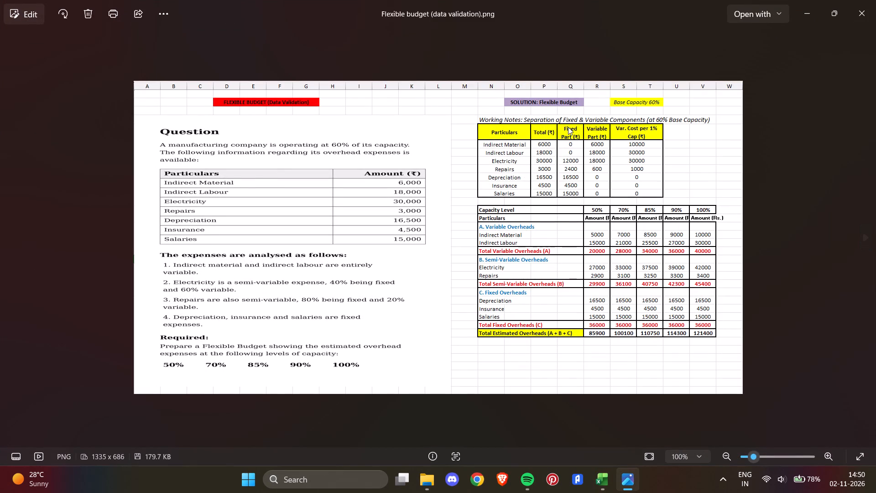
pyautogui.press('Right')
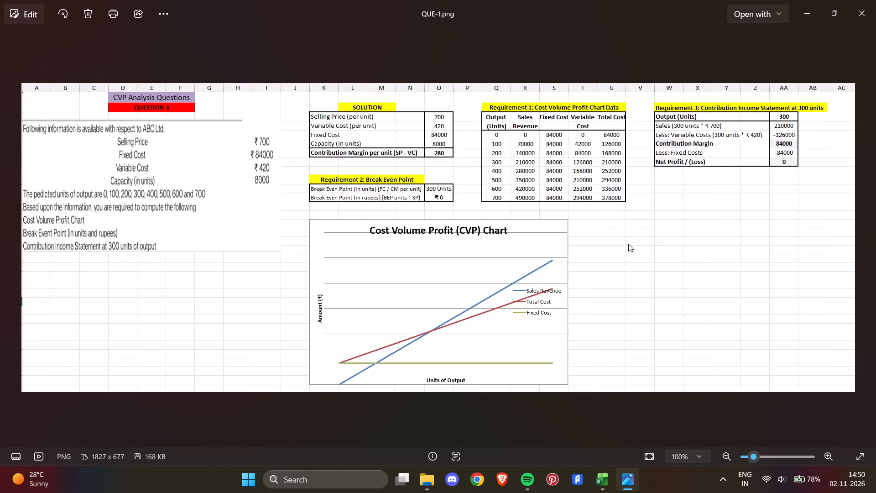
pyautogui.press('Right')
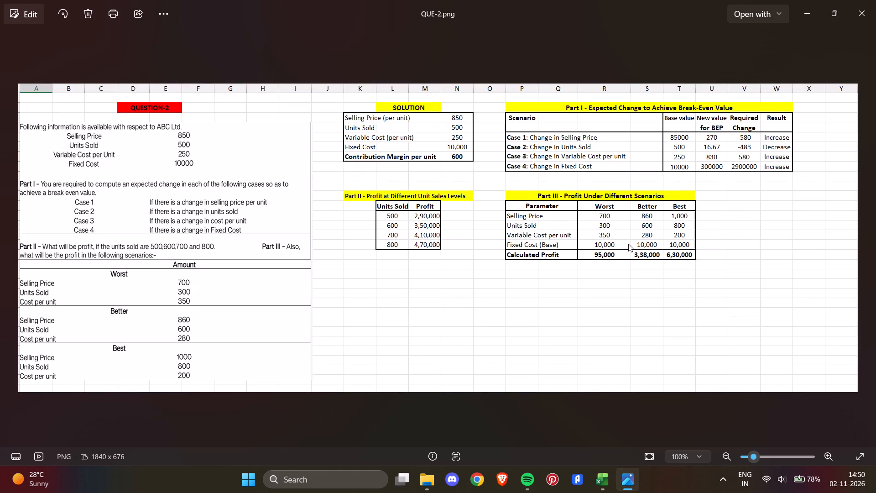
pyautogui.press('Right')
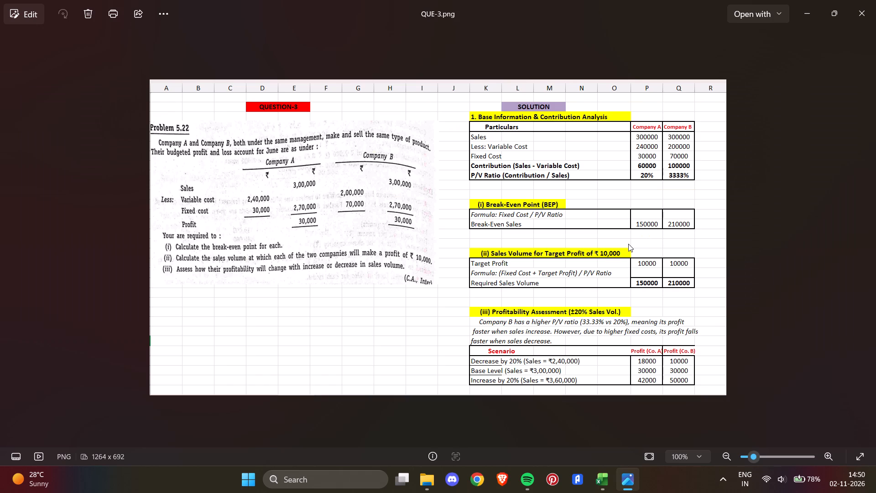
pyautogui.press('Right')
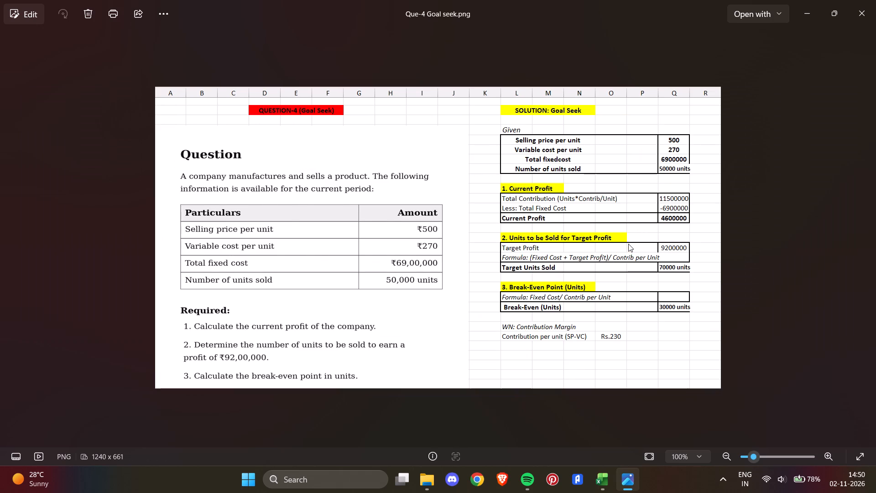
pyautogui.press('Left')
pyautogui.press('Right')
pyautogui.press('Left')
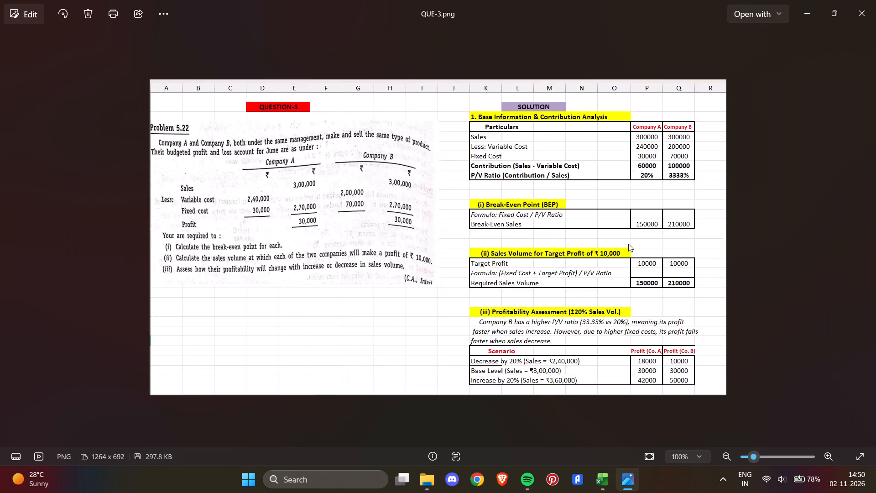
pyautogui.press('Left')
pyautogui.press('Left')
pyautogui.press('Right')
pyautogui.press('Right')
pyautogui.press('Right')
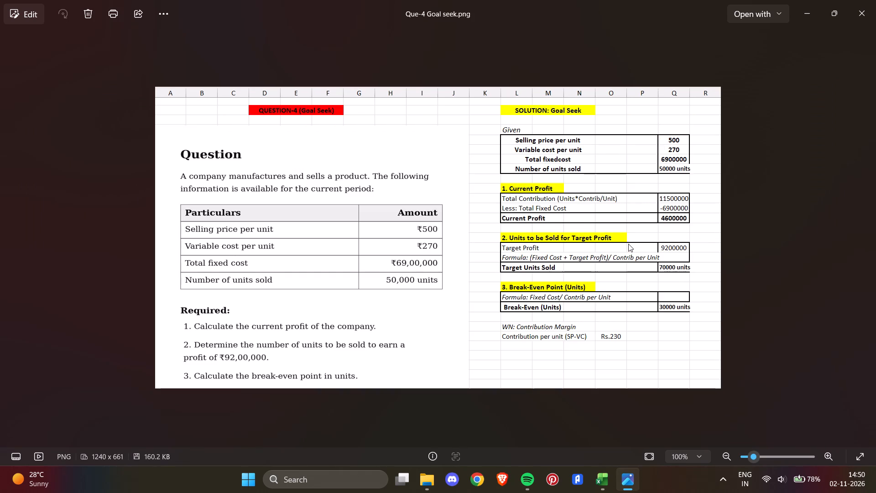
pyautogui.press('Right')
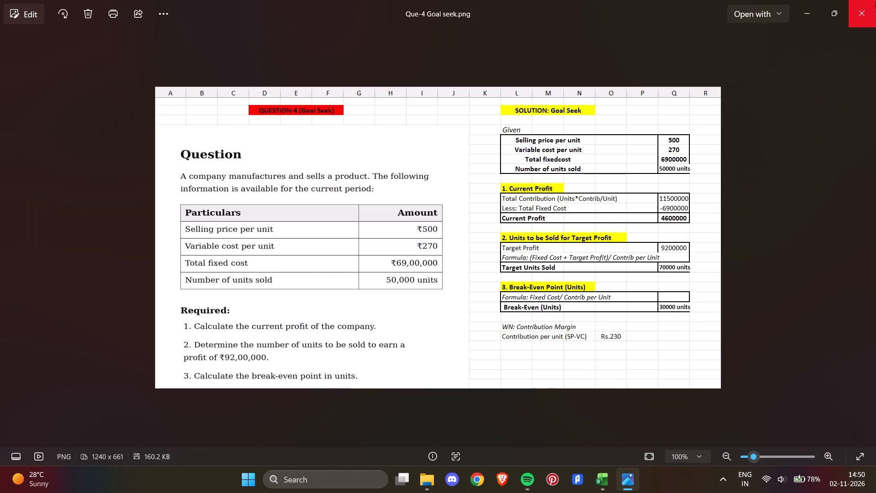
pyautogui.click(875, 1)
pyautogui.click(875, 0)
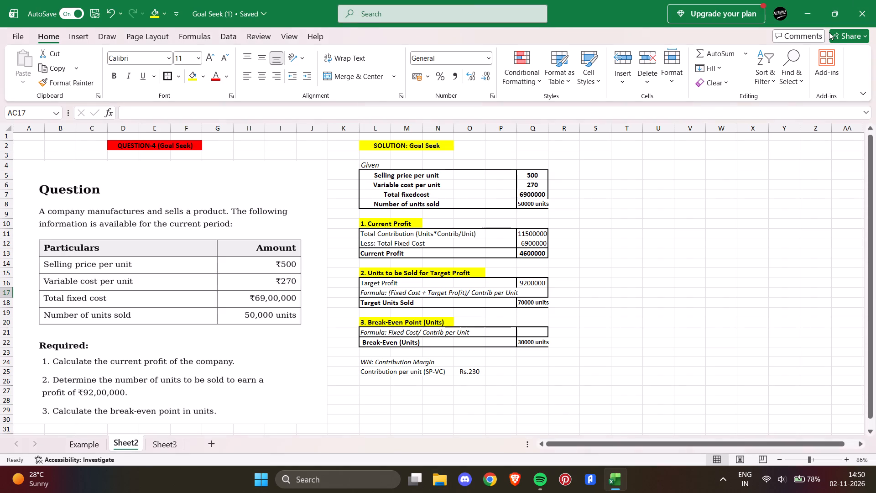
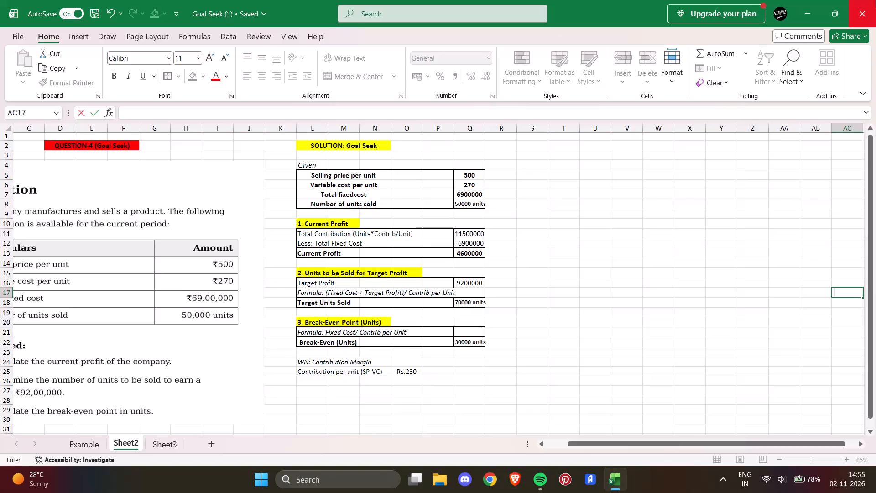
# Close the Goal Seek workbook.
pyautogui.click(875, 0)
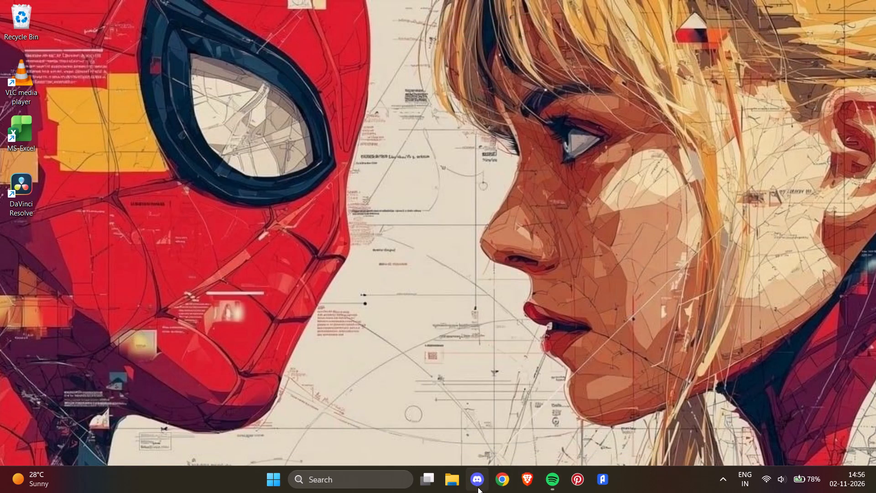
# Check the contents of the FINAL FILE folder on the D: drive and close the folder window.
pyautogui.click(454, 479)
pyautogui.click(55, 323)
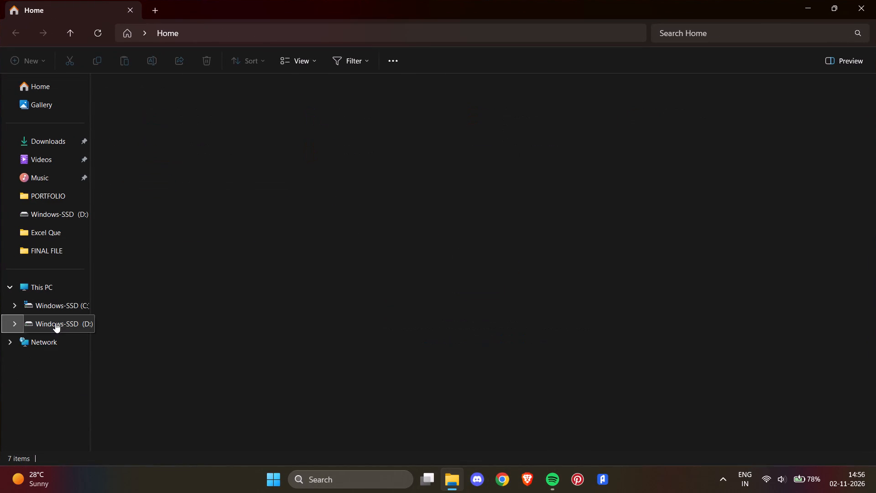
pyautogui.doubleClick(146, 115)
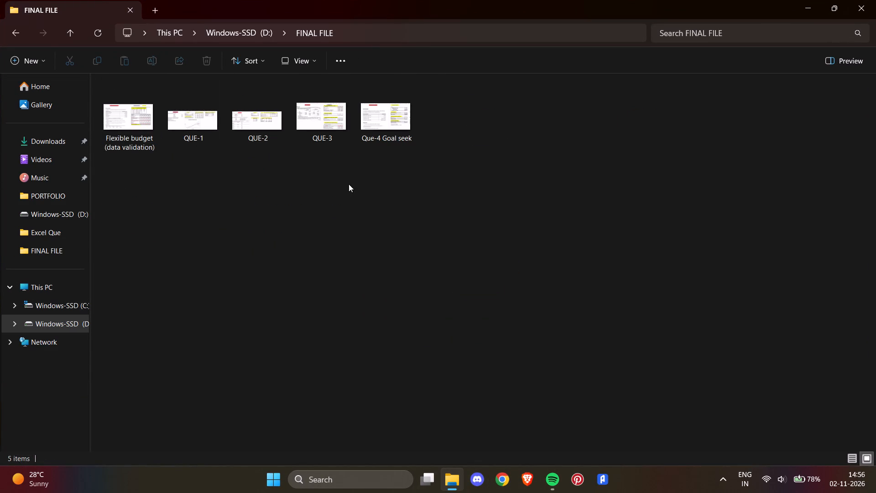
pyautogui.click(871, 7)
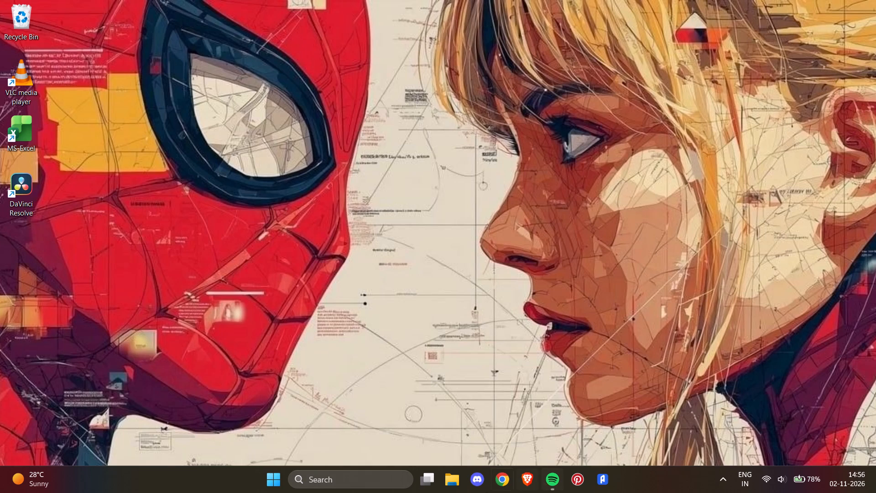
# Open the Excel Que folder and examine the QUE-4 question image.
pyautogui.click(455, 481)
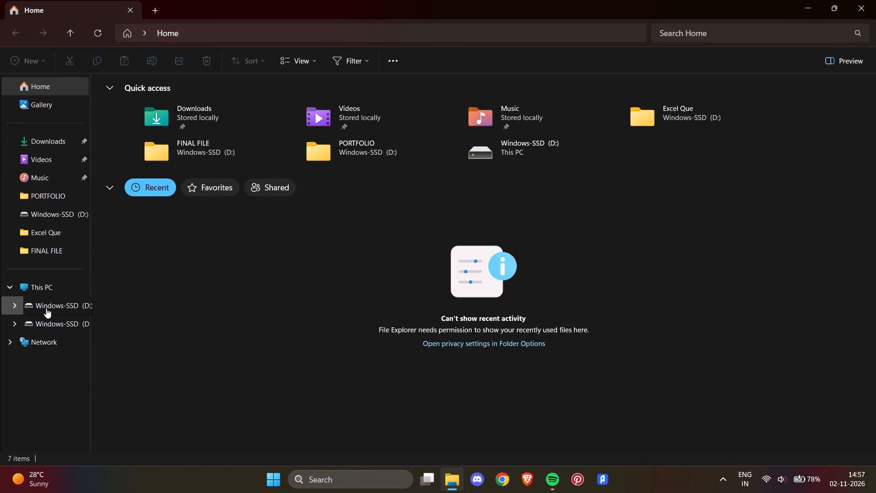
pyautogui.click(66, 234)
pyautogui.click(66, 234)
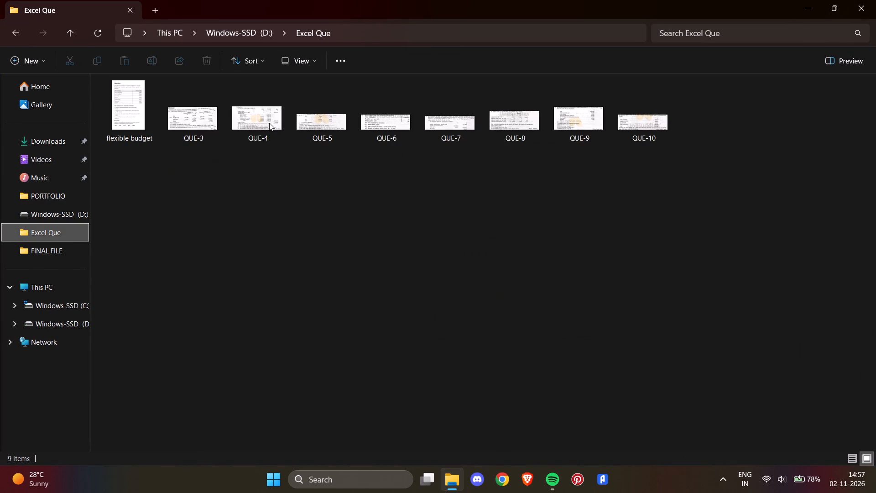
pyautogui.doubleClick(269, 123)
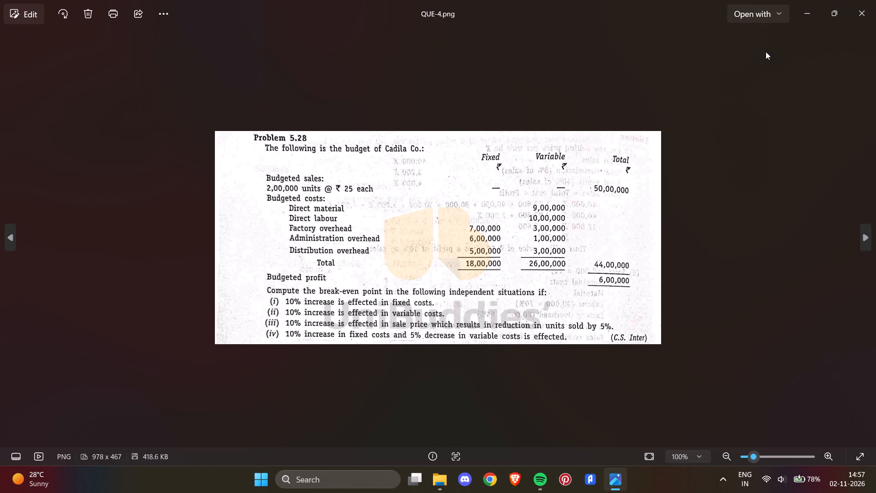
pyautogui.click(871, 8)
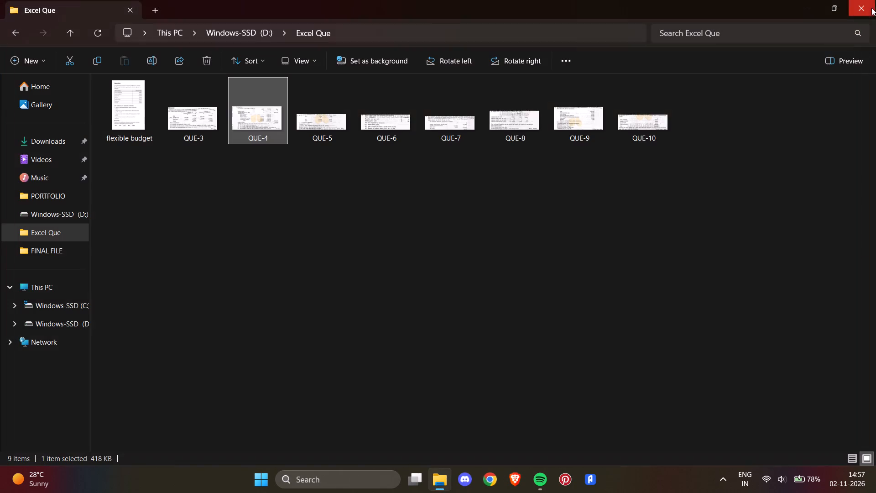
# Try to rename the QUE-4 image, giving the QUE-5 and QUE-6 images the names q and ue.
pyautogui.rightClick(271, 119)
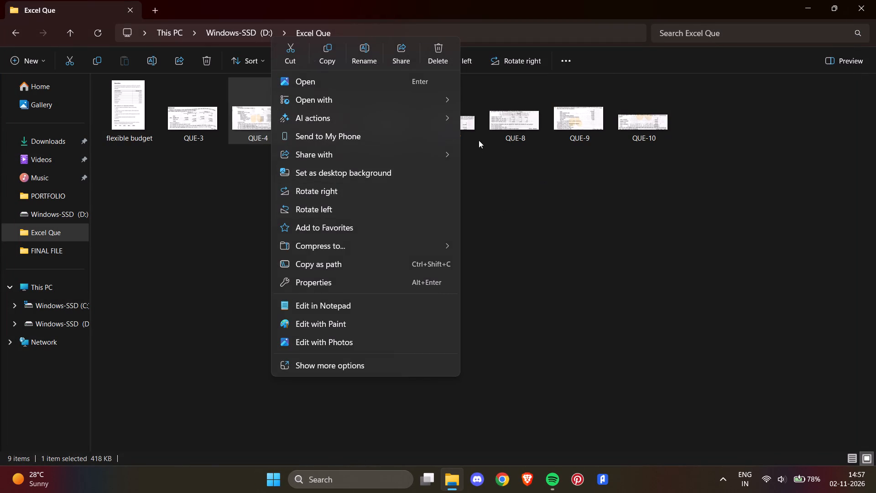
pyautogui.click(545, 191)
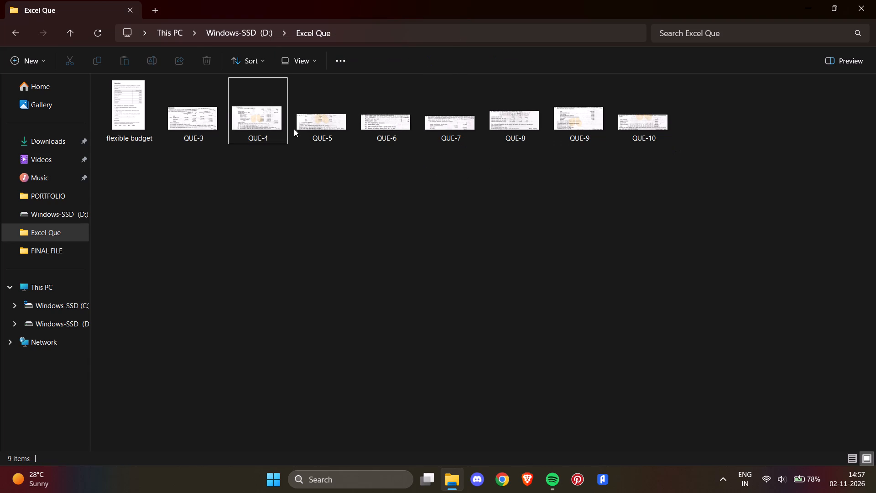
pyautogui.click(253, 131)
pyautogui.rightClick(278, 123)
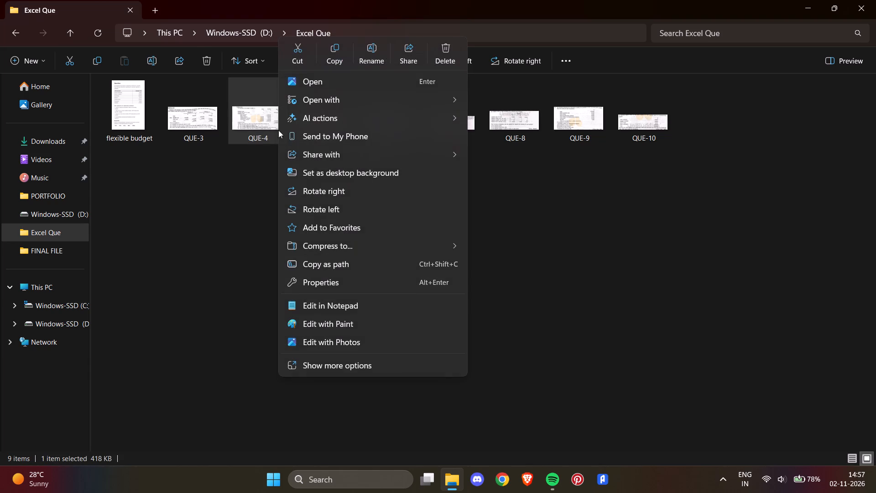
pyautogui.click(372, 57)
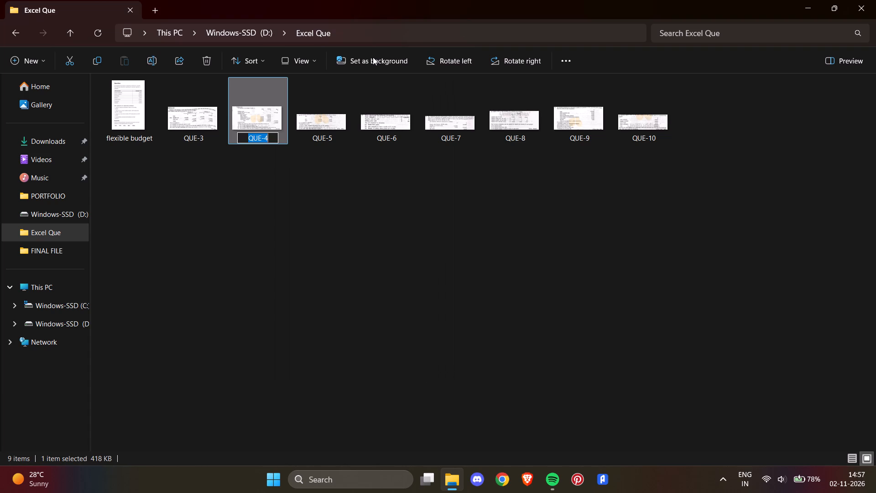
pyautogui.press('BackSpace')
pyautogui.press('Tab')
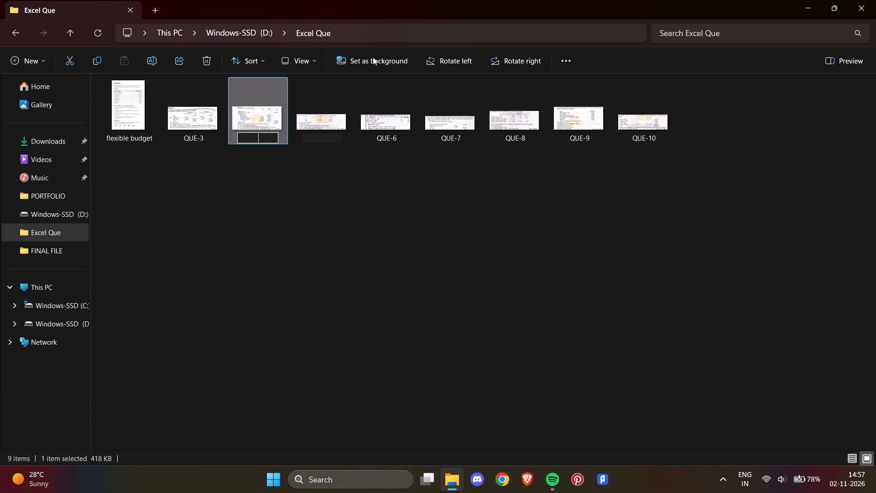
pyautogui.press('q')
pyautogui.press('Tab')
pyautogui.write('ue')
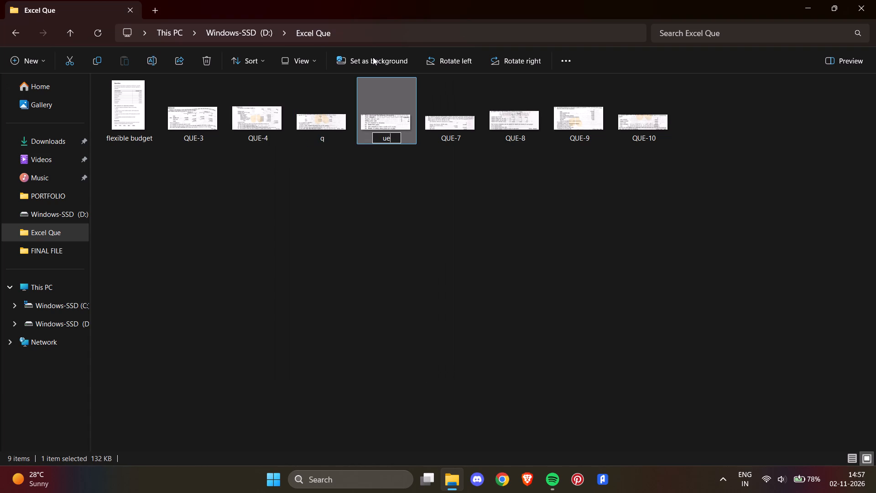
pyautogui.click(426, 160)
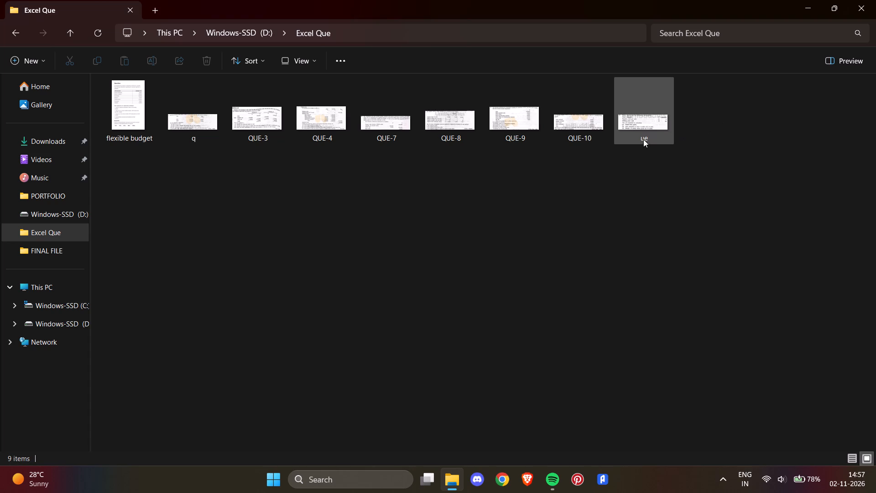
# Check the QUE-4 question image in the Excel Que folder and rename the file as QUE-5.
pyautogui.doubleClick(324, 120)
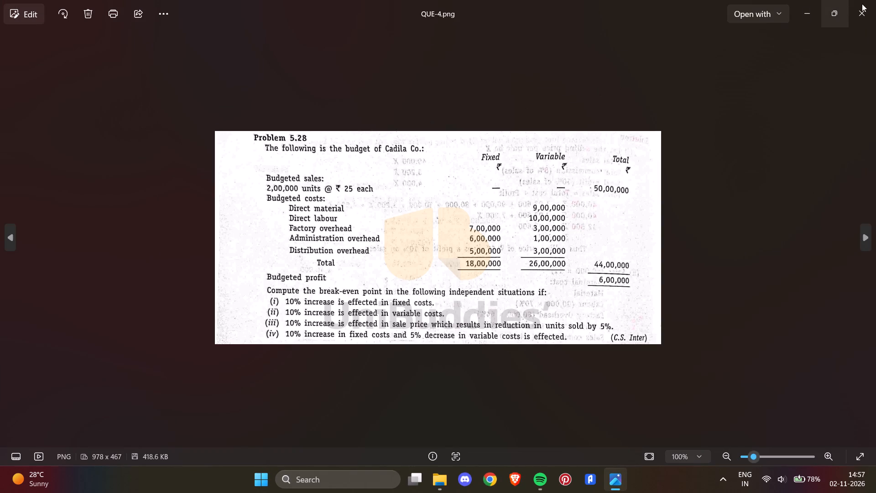
pyautogui.click(862, 4)
pyautogui.rightClick(303, 131)
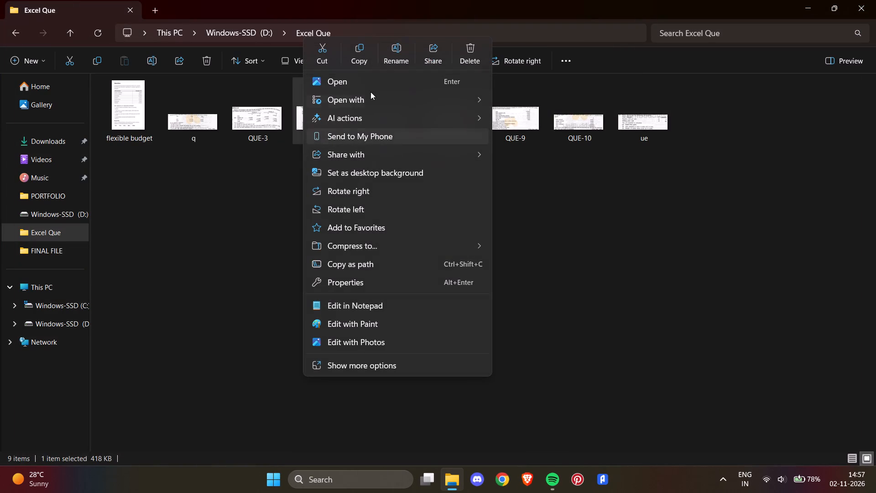
pyautogui.click(401, 55)
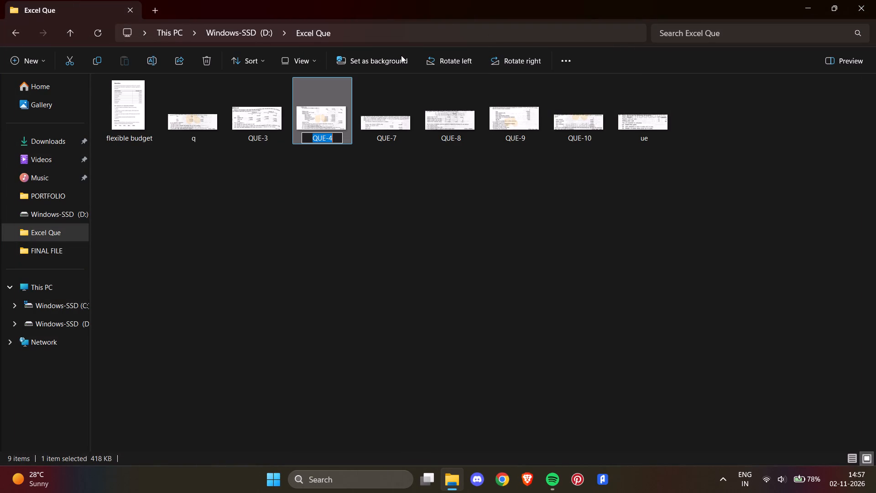
pyautogui.press('BackSpace')
pyautogui.write('QW')
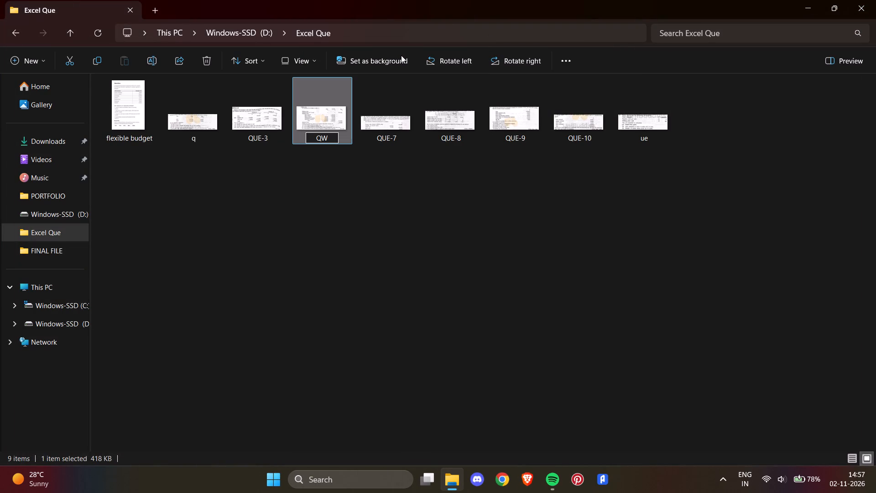
pyautogui.press('BackSpace')
pyautogui.write('UE')
pyautogui.write('-5')
pyautogui.press('Return')
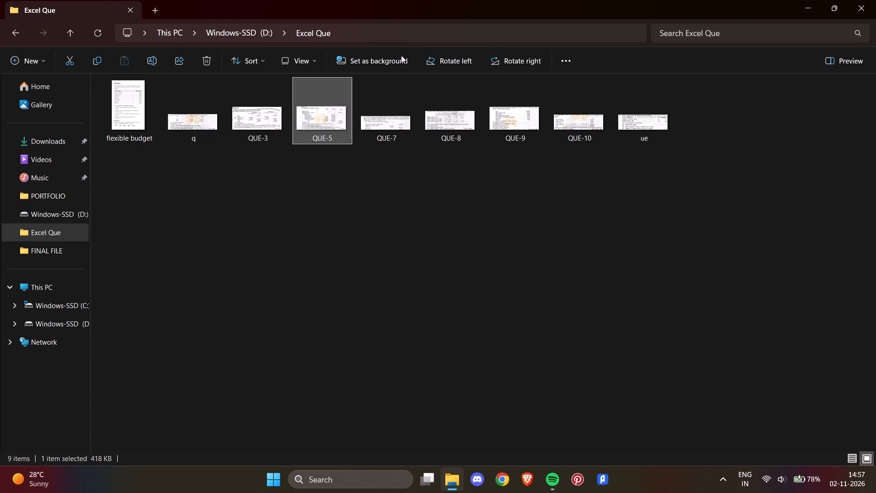
pyautogui.click(429, 178)
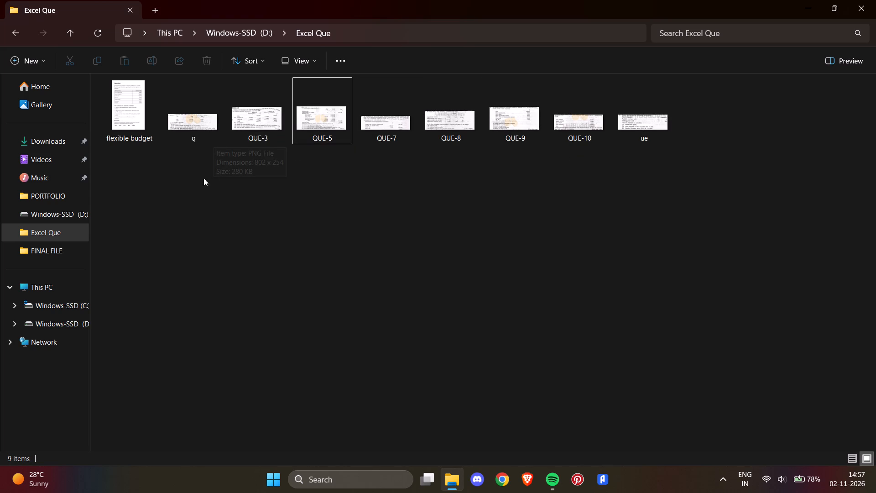
# Check the question image named q and rename the file as QUE-6.
pyautogui.click(198, 131)
pyautogui.rightClick(192, 126)
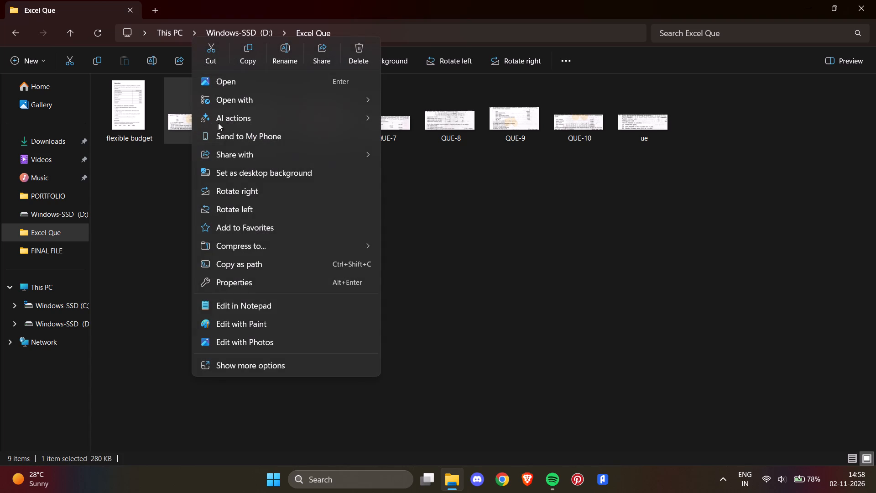
pyautogui.click(279, 57)
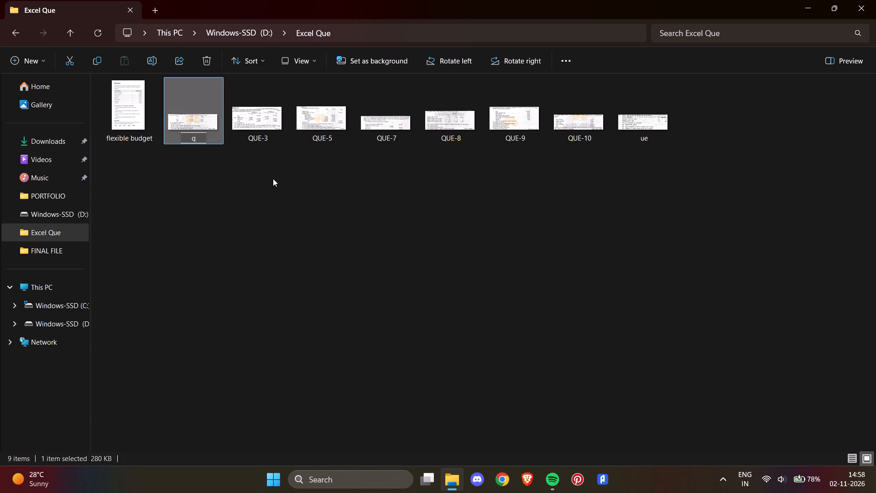
pyautogui.click(273, 178)
pyautogui.doubleClick(196, 114)
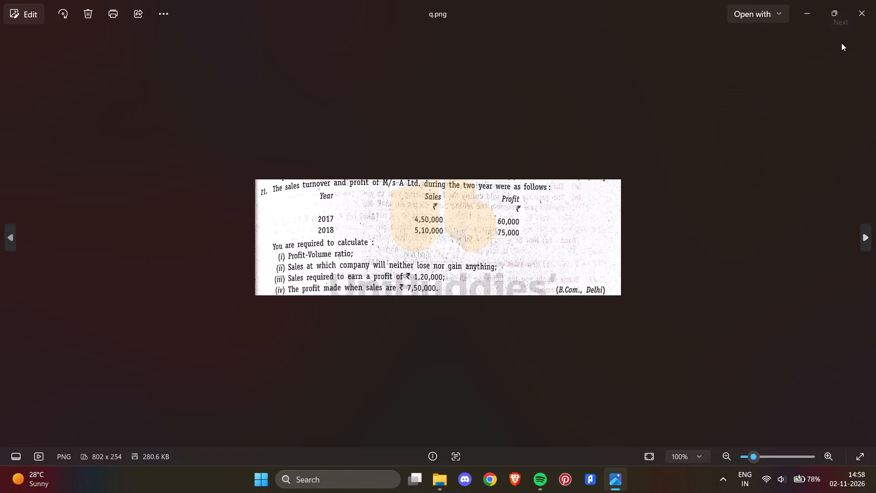
pyautogui.click(860, 11)
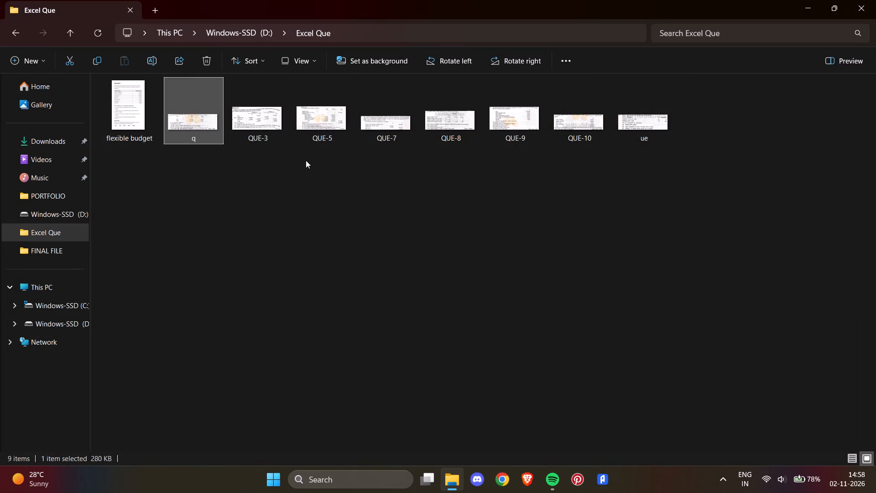
pyautogui.rightClick(194, 114)
pyautogui.click(280, 57)
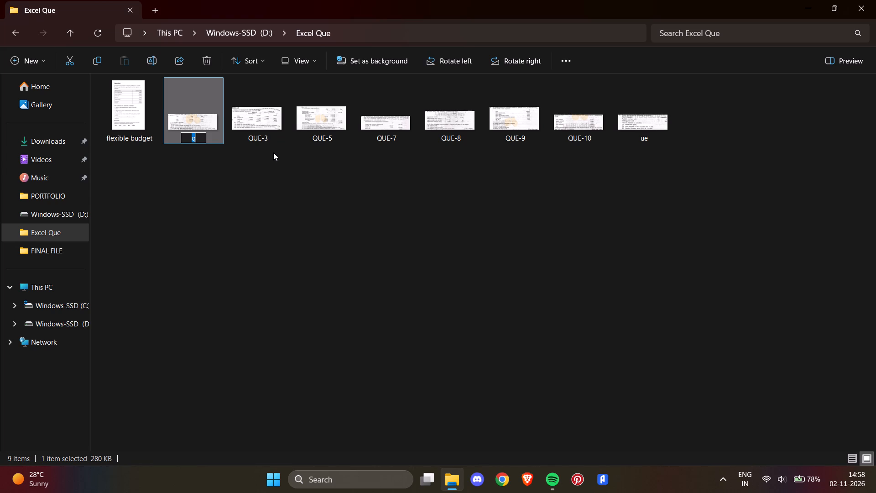
pyautogui.press('BackSpace')
pyautogui.write('QUE')
pyautogui.write('-6')
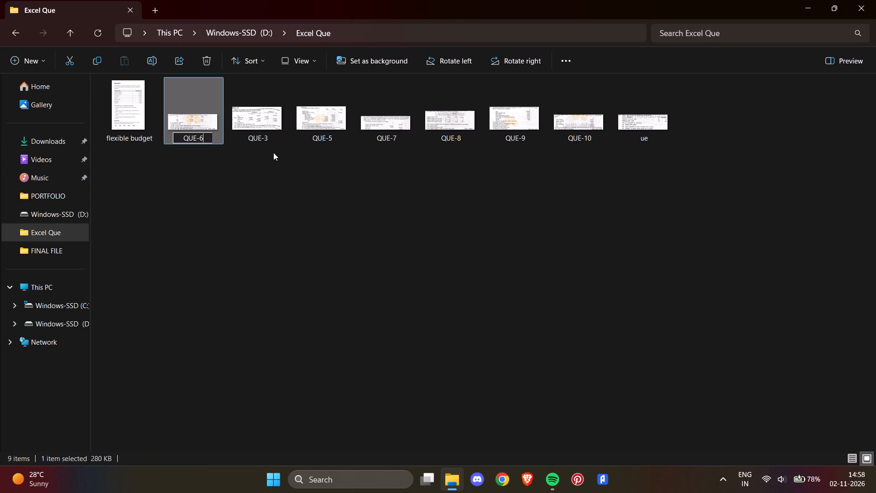
pyautogui.press('Return')
# Rename the question image named ue as QUE-11.
pyautogui.press('Right')
pyautogui.press('Right')
pyautogui.press('Right')
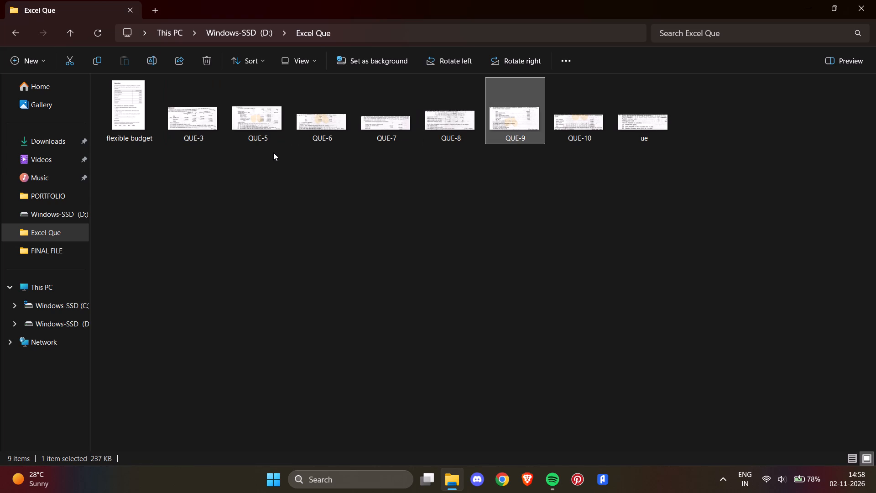
pyautogui.press('Right')
pyautogui.press('Right')
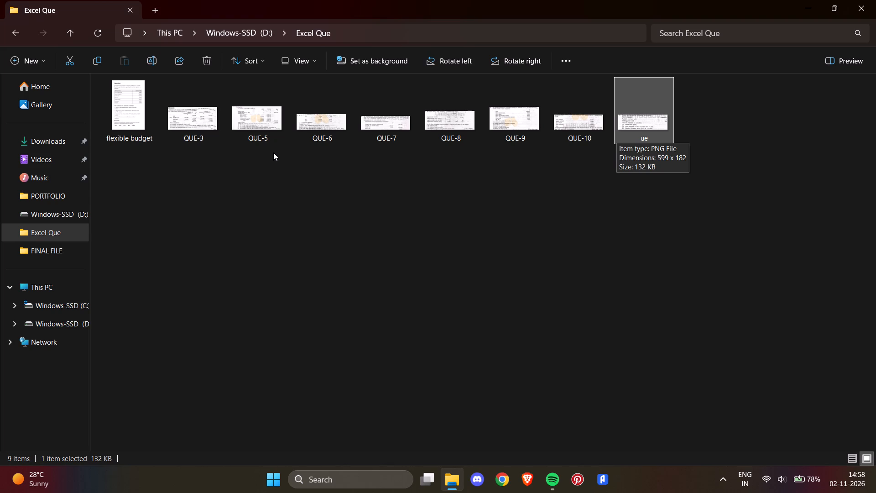
pyautogui.press('F2')
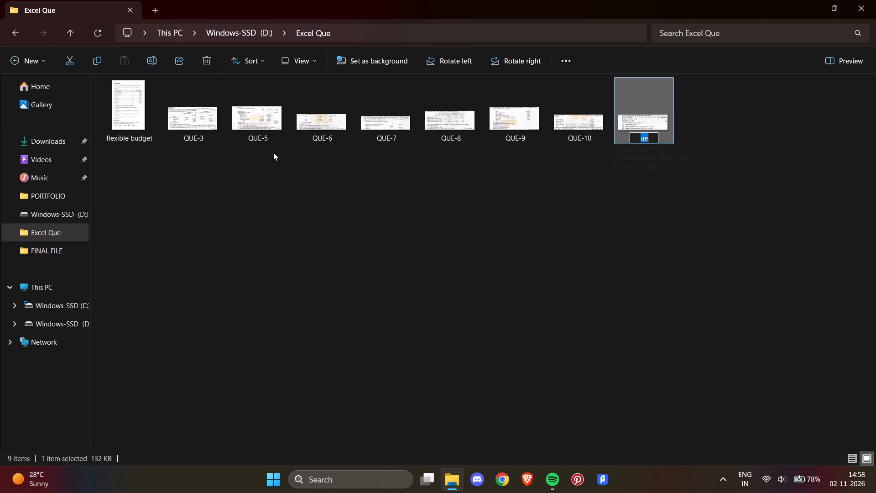
pyautogui.press('BackSpace')
pyautogui.write('QUE-11')
pyautogui.press('Return')
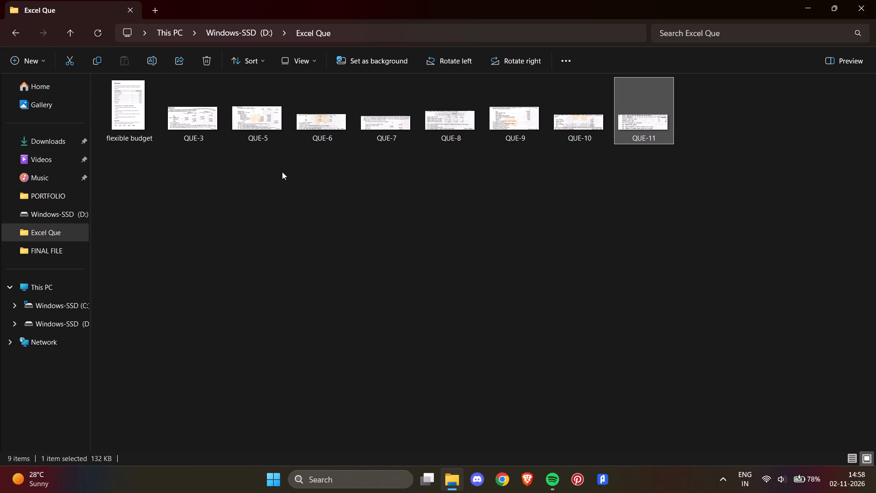
pyautogui.click(360, 184)
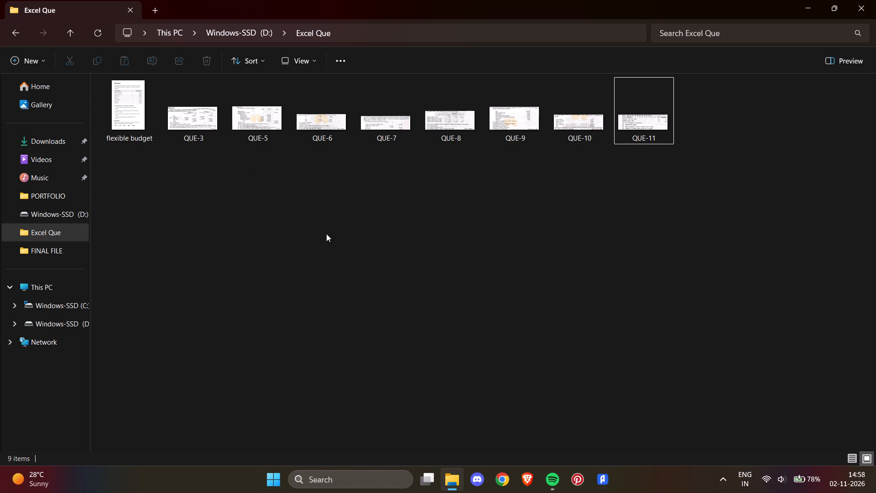
# Check the FINAL FILE folder's contents and examine the QUE-3 question image in the Excel Que folder.
pyautogui.click(57, 247)
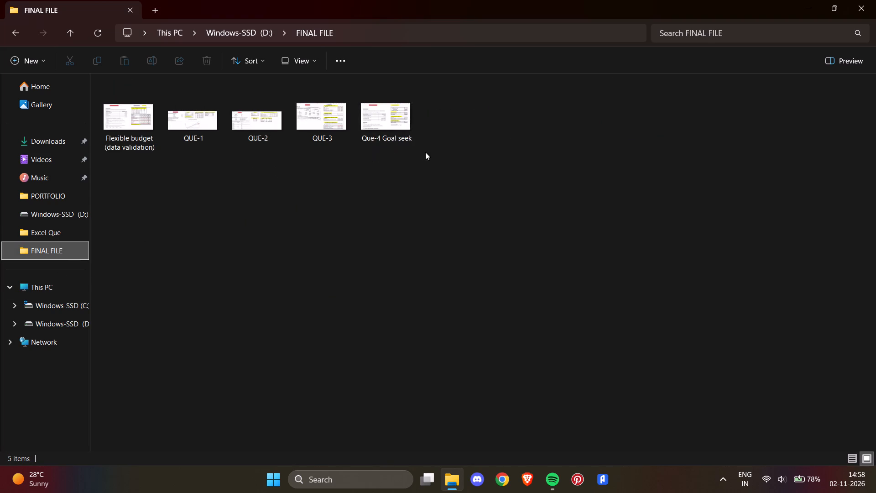
pyautogui.click(74, 232)
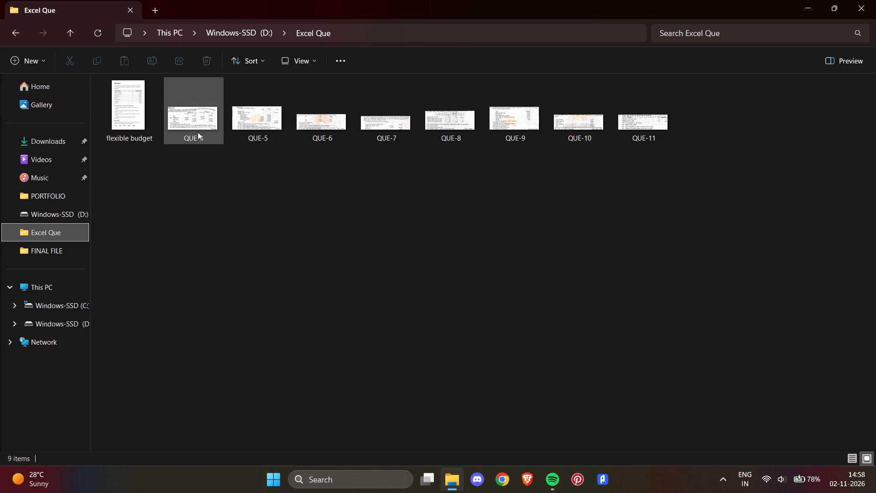
pyautogui.doubleClick(193, 127)
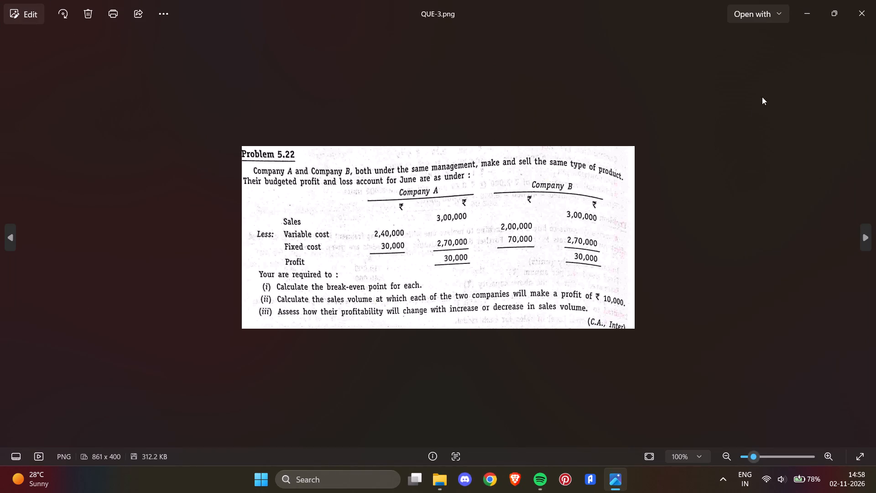
pyautogui.click(875, 14)
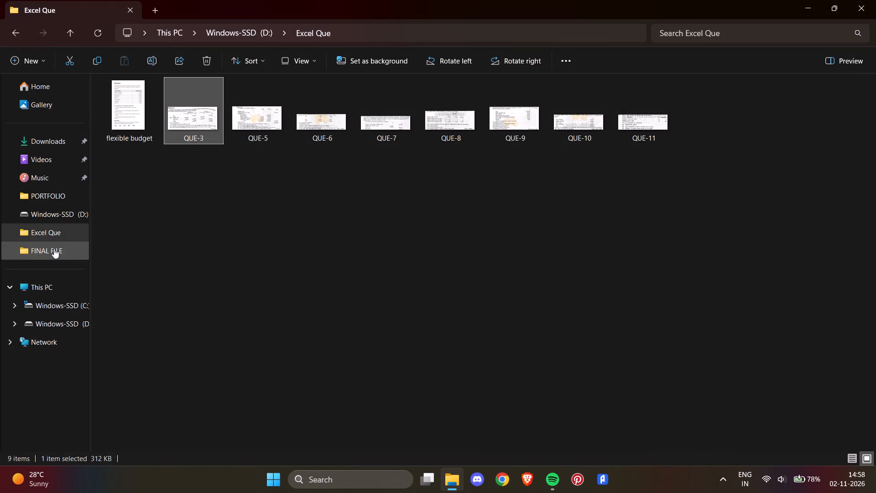
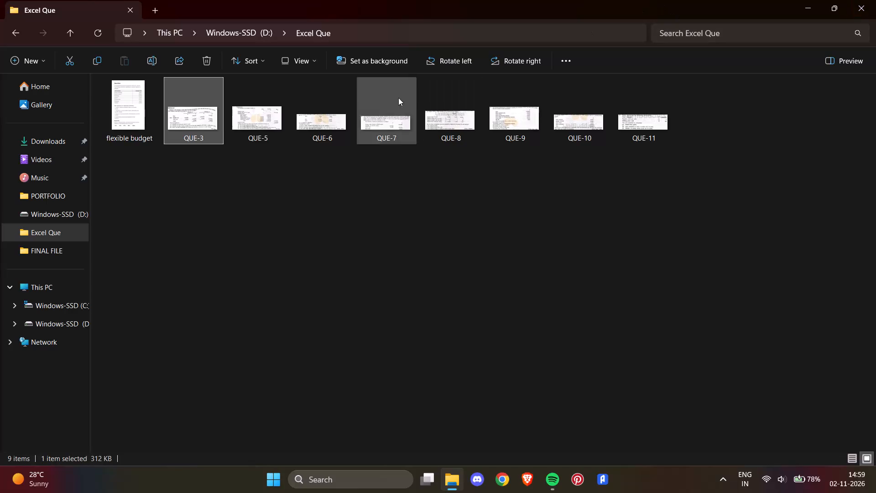
# Open the QUE-5 question image in the Excel Que folder to examine it.
pyautogui.doubleClick(268, 109)
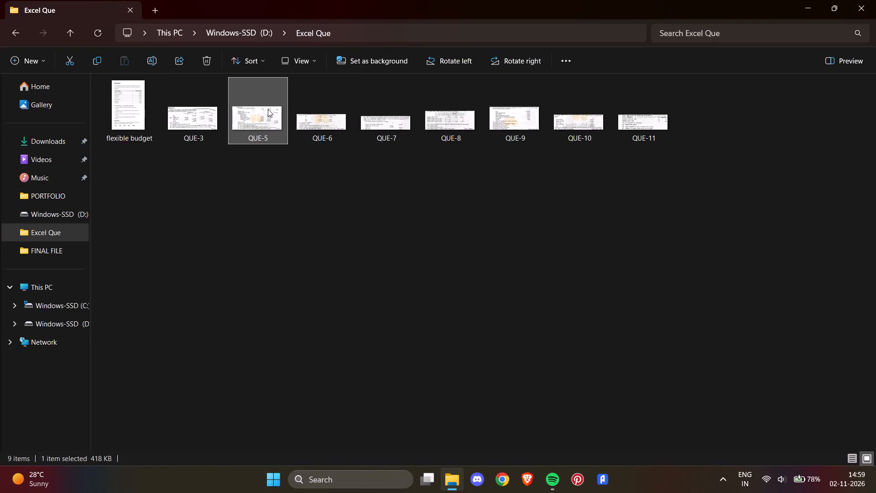
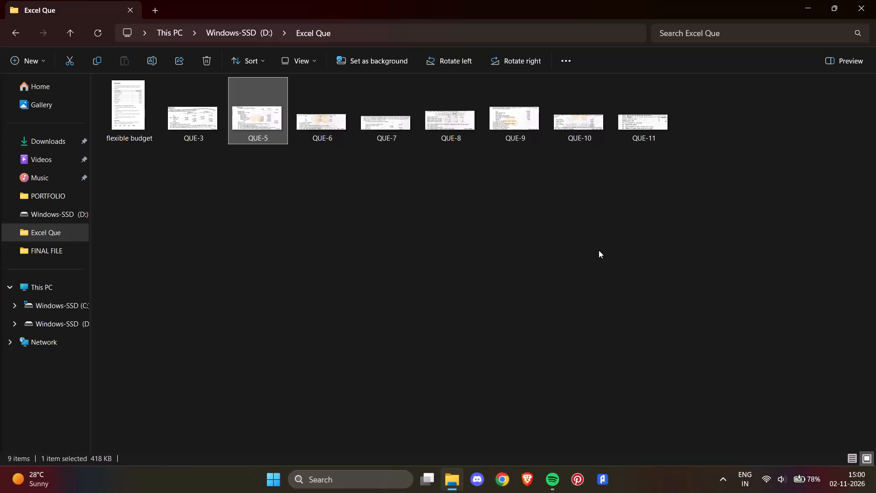
# Close the Excel Que folder and open the recent workbook Que-5 in Excel.
pyautogui.click(872, 0)
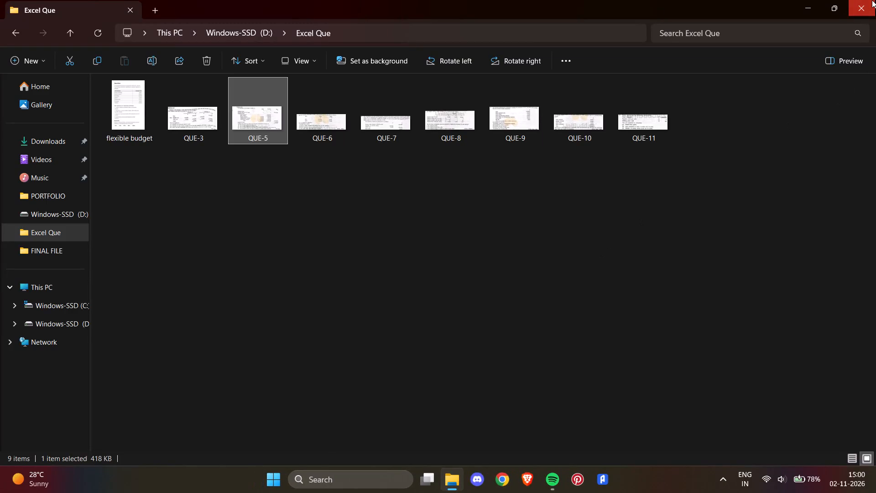
pyautogui.doubleClick(13, 132)
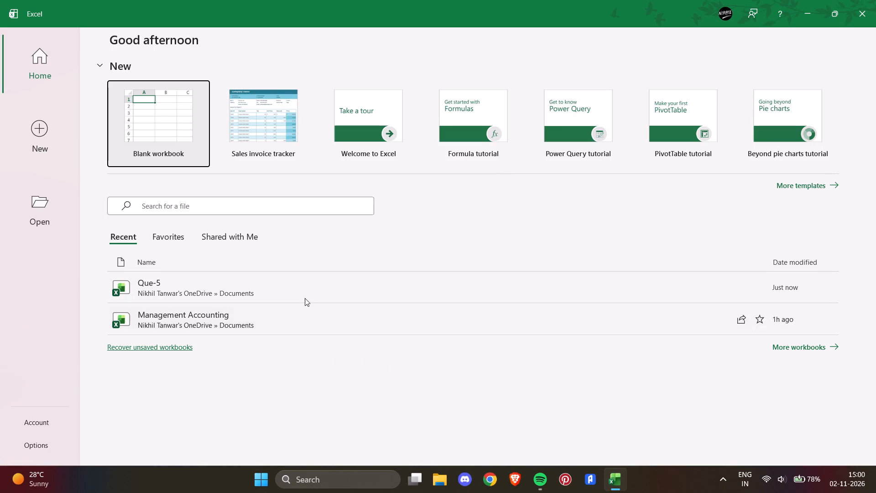
pyautogui.click(308, 291)
pyautogui.click(308, 291)
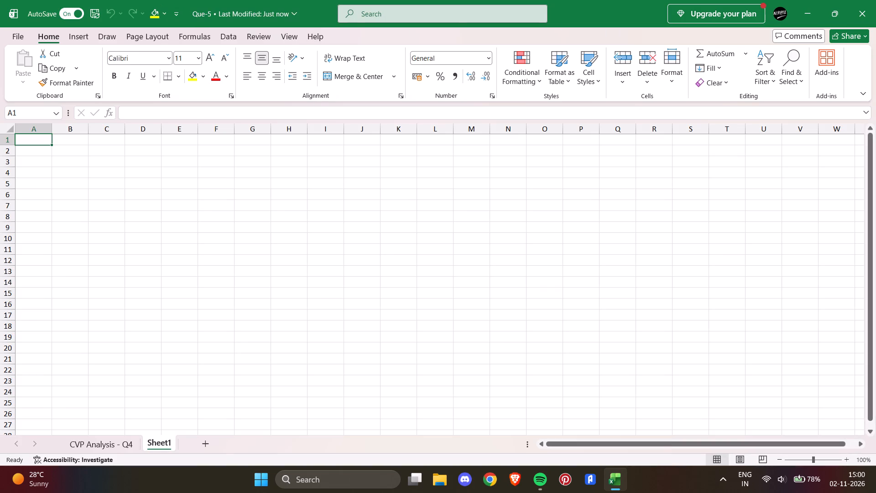
# Rename the CVP Analysis - Q4 sheet as CVP Analysis - Q5.
pyautogui.click(104, 446)
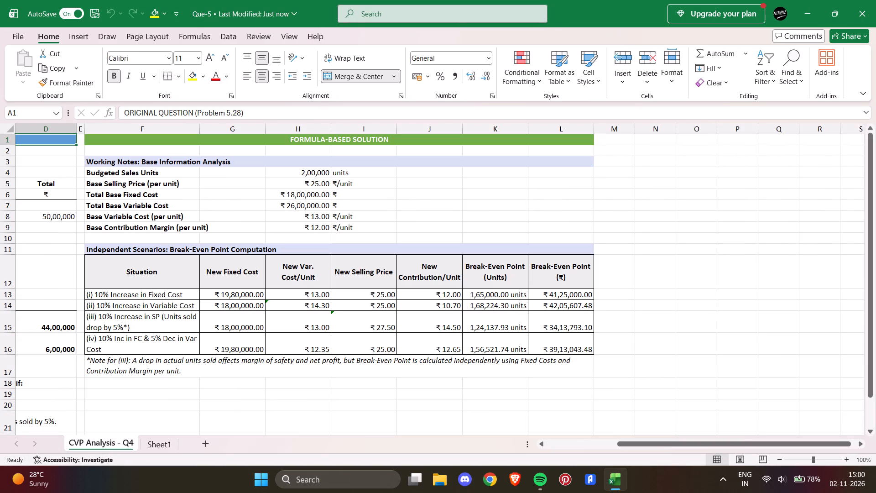
pyautogui.rightClick(113, 442)
pyautogui.click(156, 304)
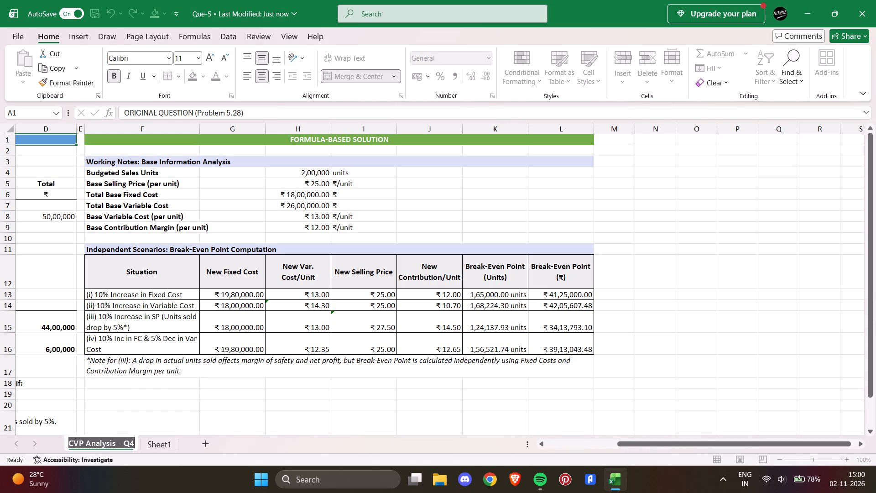
pyautogui.click(134, 444)
pyautogui.press('BackSpace')
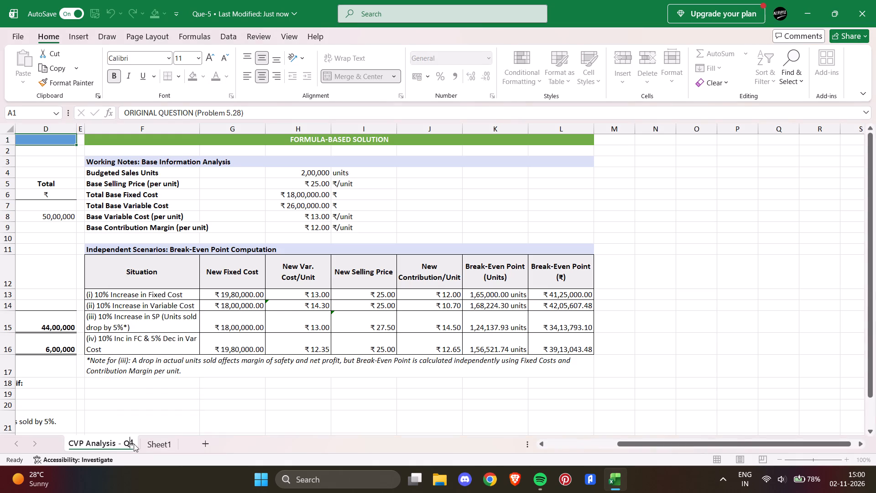
pyautogui.press('5')
pyautogui.press('Return')
pyautogui.click(160, 414)
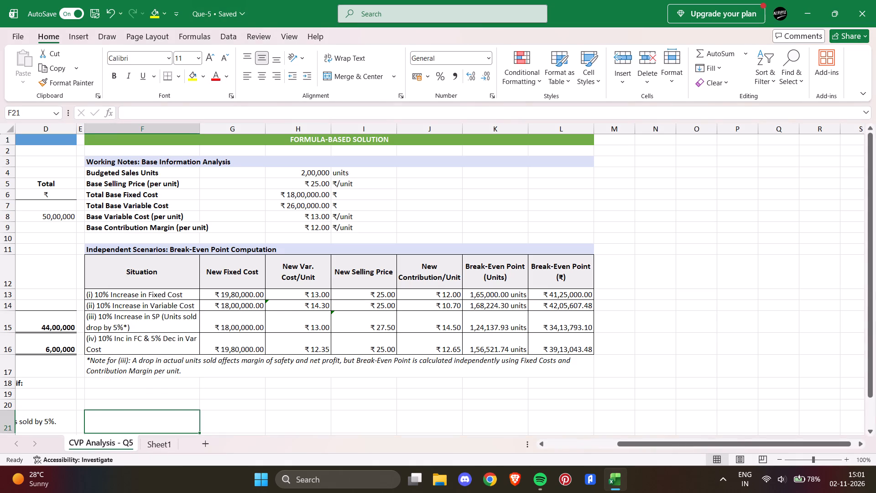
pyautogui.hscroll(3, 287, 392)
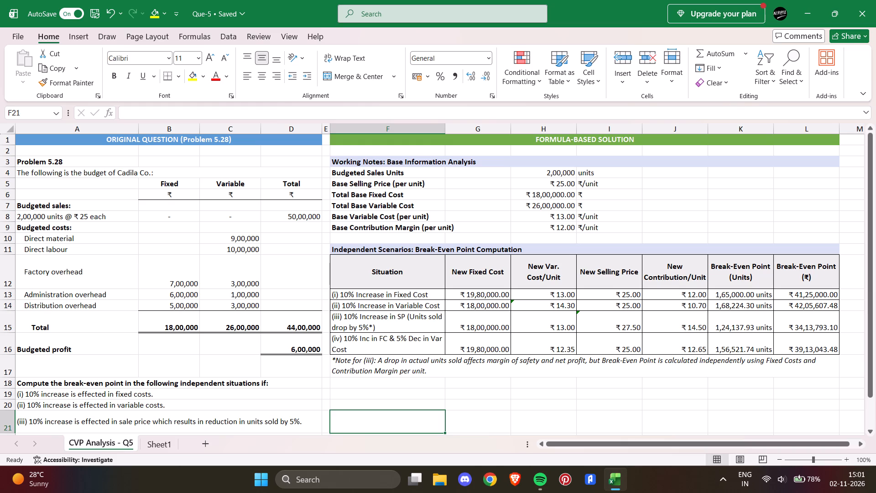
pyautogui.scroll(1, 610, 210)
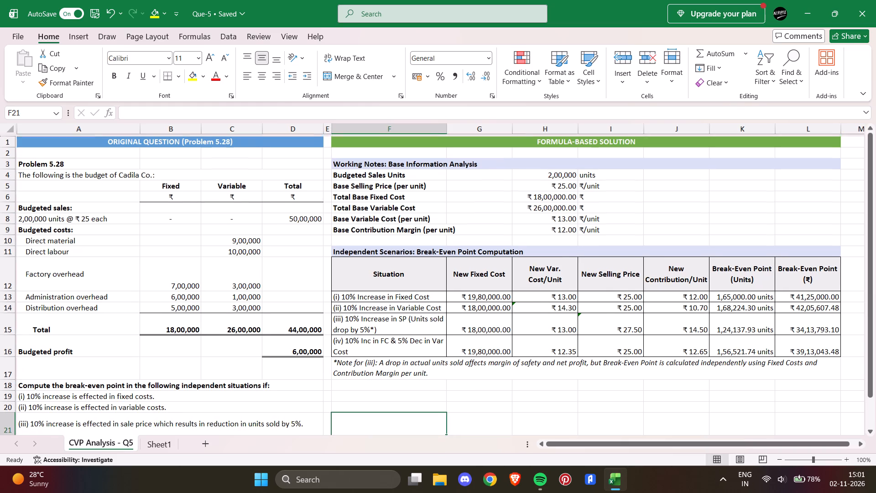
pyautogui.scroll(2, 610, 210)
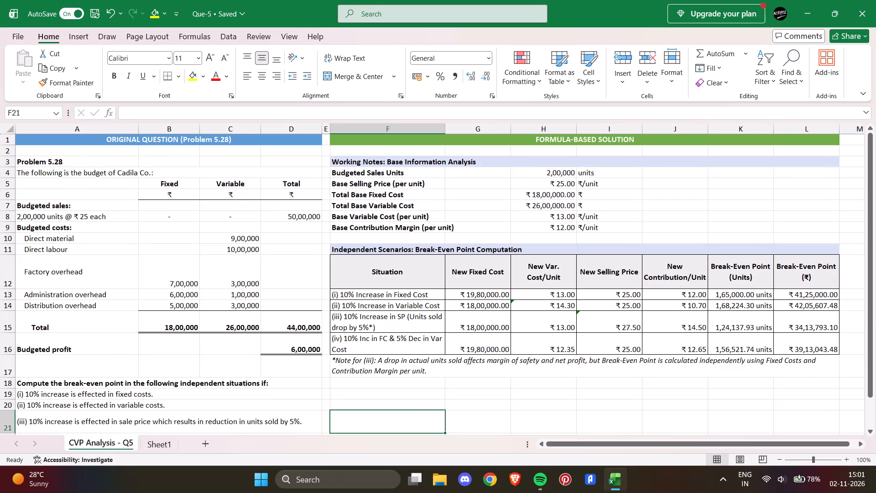
# Switch to Spotify and pause the song Udaarian - 2.0.
pyautogui.click(534, 490)
pyautogui.click(638, 435)
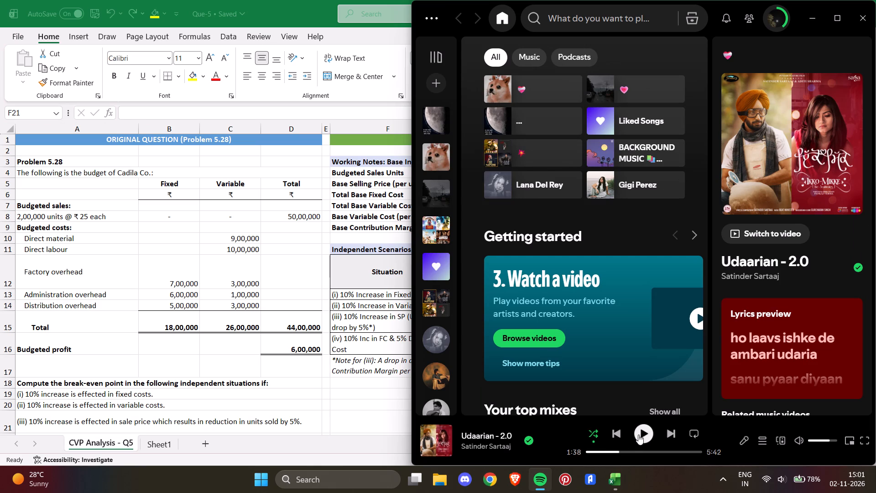